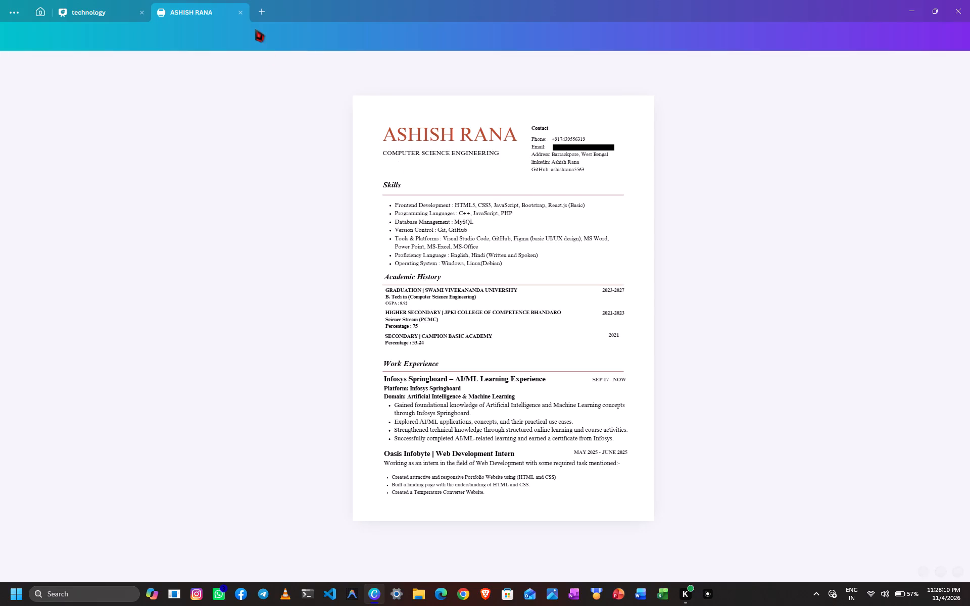
Close the open résumé and technology designs and dismiss the pop-up covering the home page.
{"action": "left_click", "coordinate": [241, 14]}
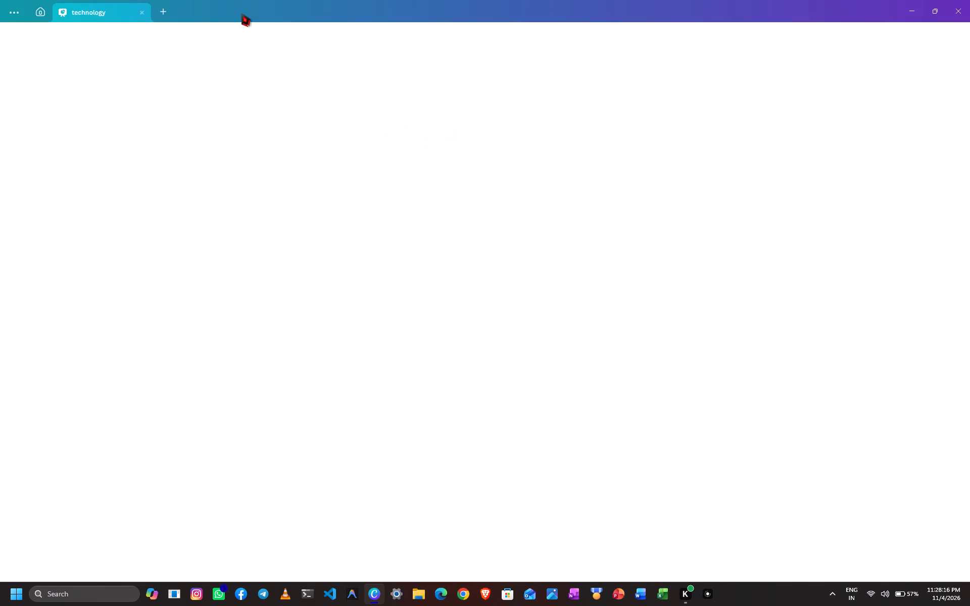
{"action": "left_click", "coordinate": [142, 13]}
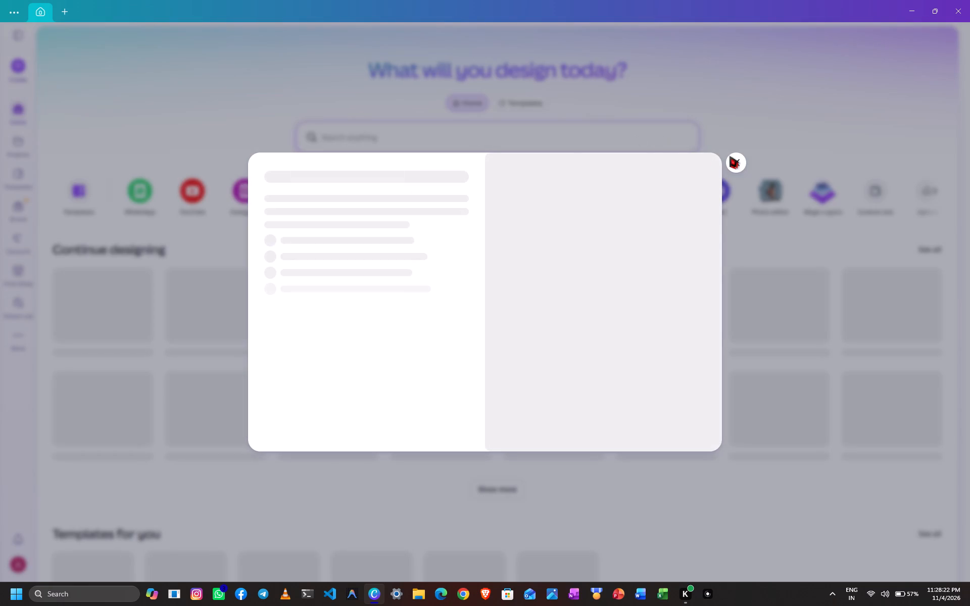
{"action": "left_click", "coordinate": [740, 162]}
Search the home page for "certificates".
{"action": "left_click", "coordinate": [427, 143]}
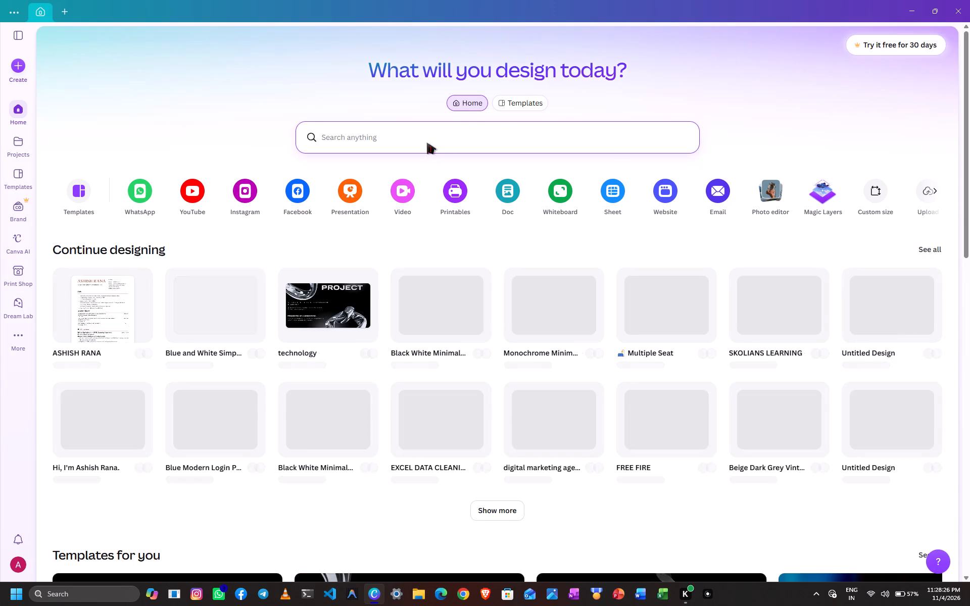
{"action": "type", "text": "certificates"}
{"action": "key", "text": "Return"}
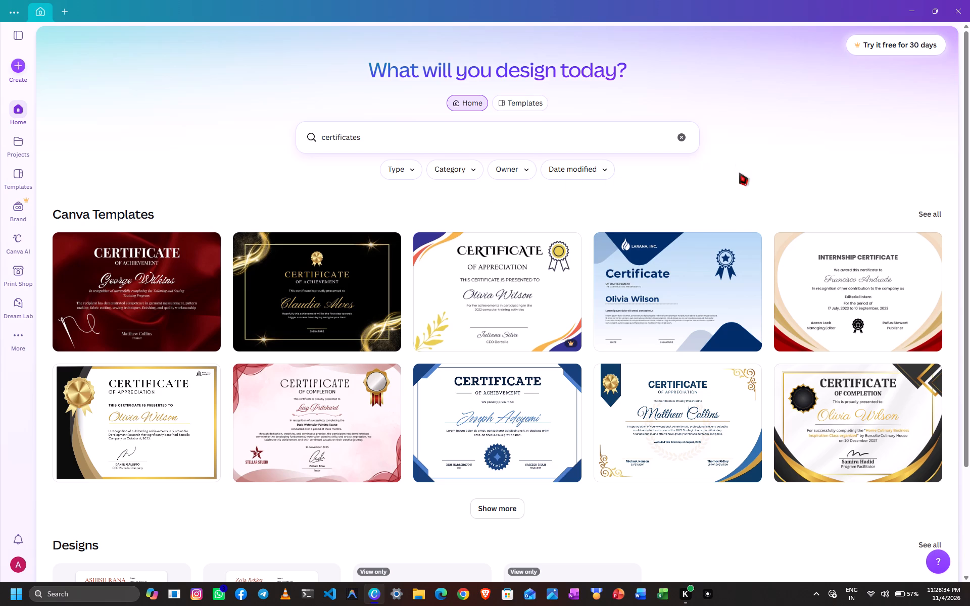
Browse the certificate search results to compare the available template designs.
{"action": "scroll", "coordinate": [738, 179], "scroll_direction": "down", "scroll_amount": 2}
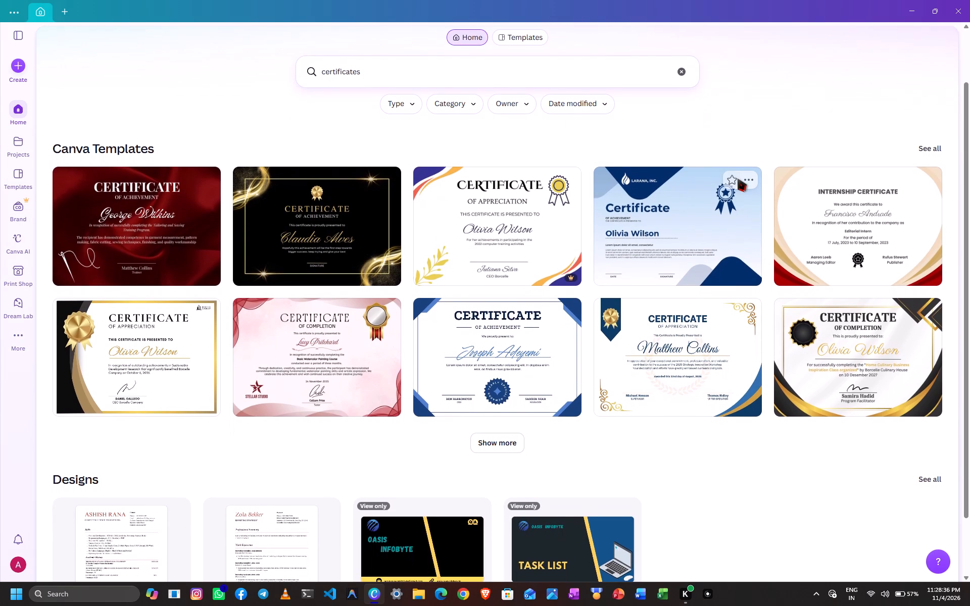
{"action": "scroll", "coordinate": [738, 179], "scroll_direction": "down", "scroll_amount": 2}
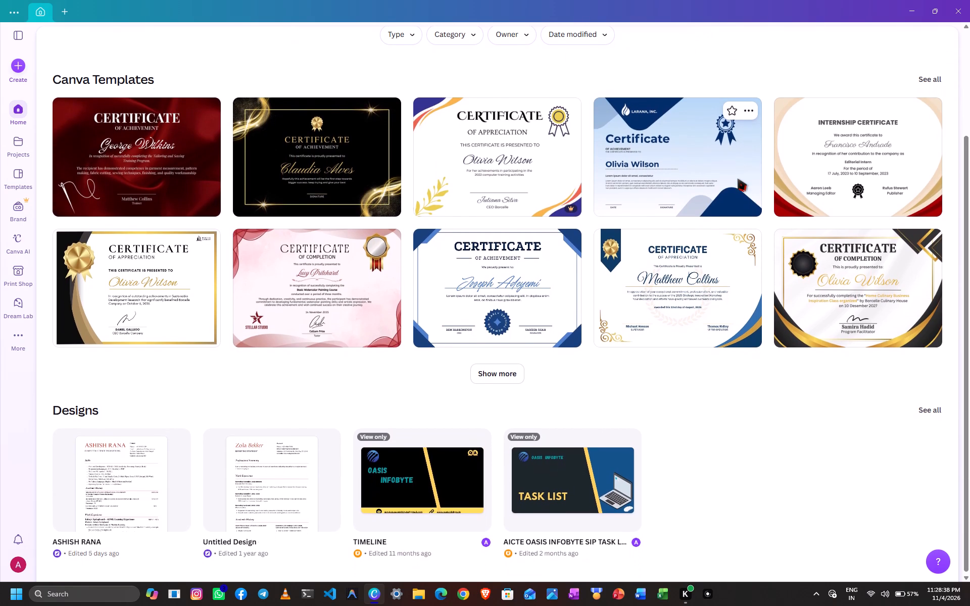
{"action": "scroll", "coordinate": [738, 179], "scroll_direction": "down", "scroll_amount": 3}
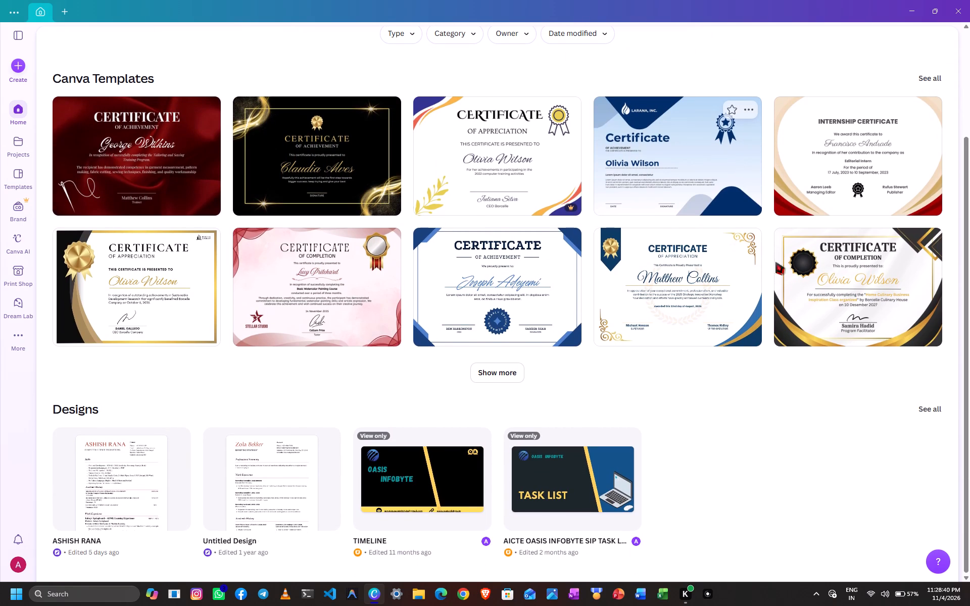
{"action": "left_click", "coordinate": [757, 436]}
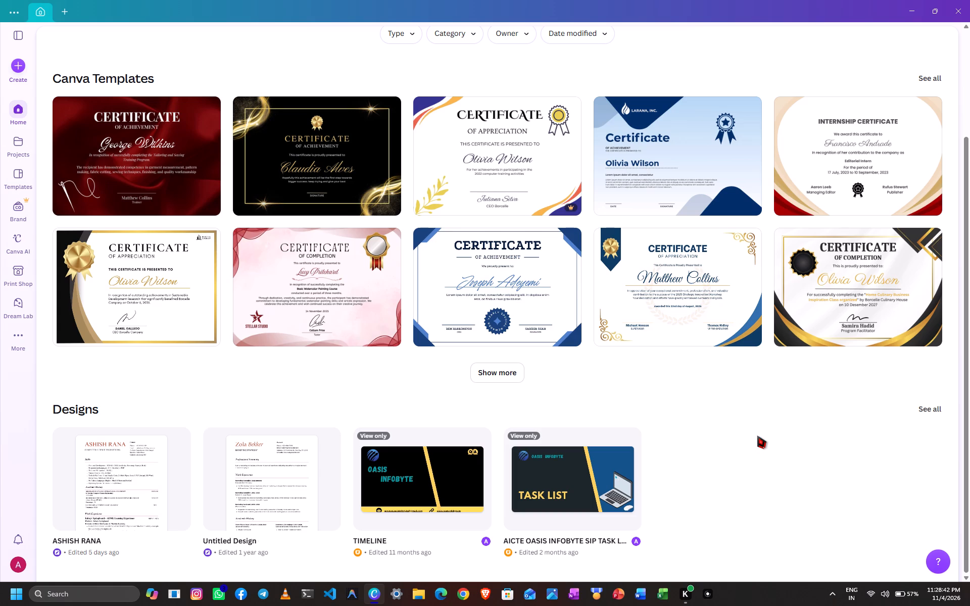
{"action": "scroll", "coordinate": [757, 436], "scroll_direction": "up", "scroll_amount": 1}
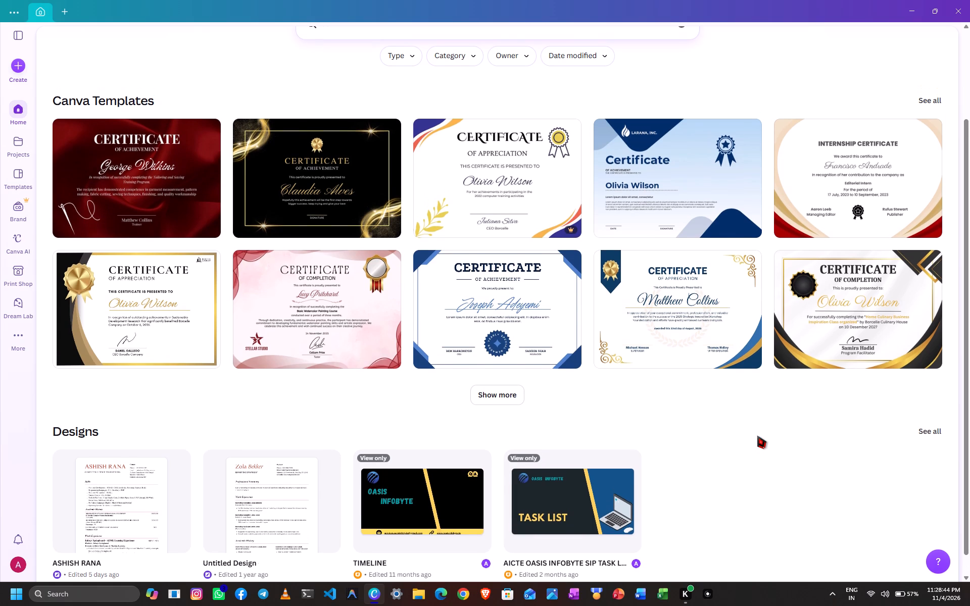
{"action": "scroll", "coordinate": [757, 436], "scroll_direction": "up", "scroll_amount": 2}
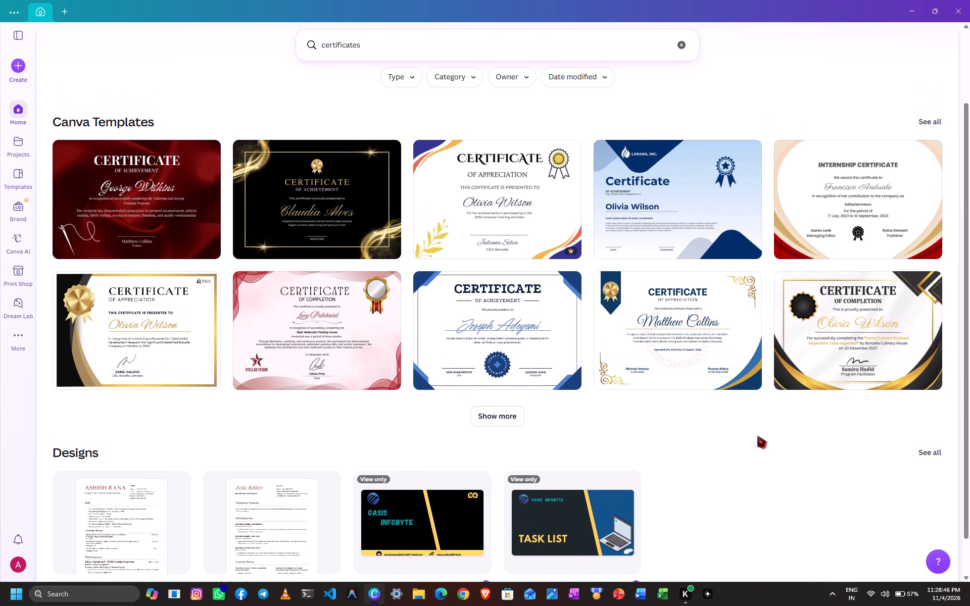
{"action": "scroll", "coordinate": [757, 436], "scroll_direction": "up", "scroll_amount": 2}
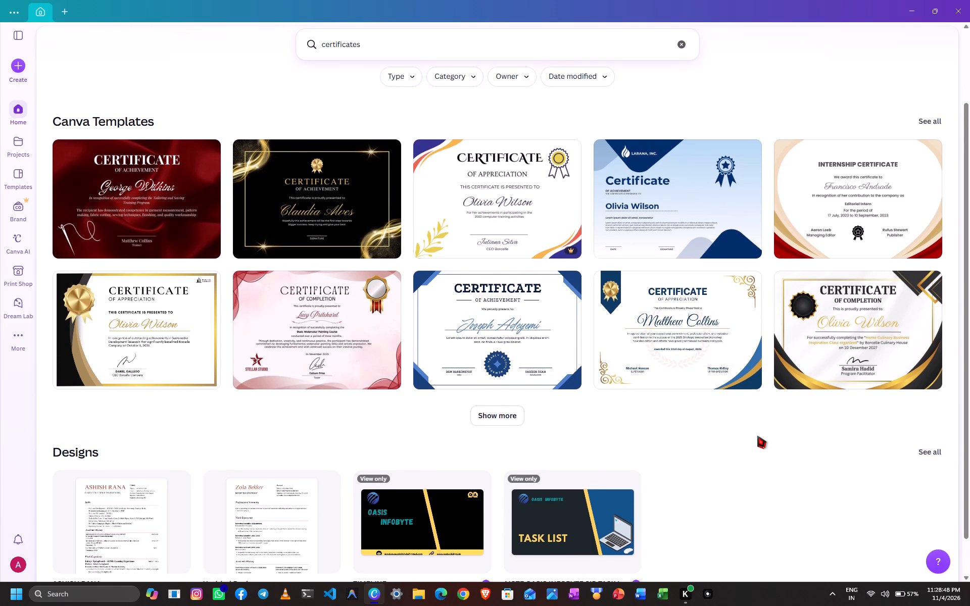
{"action": "scroll", "coordinate": [757, 436], "scroll_direction": "up", "scroll_amount": 4}
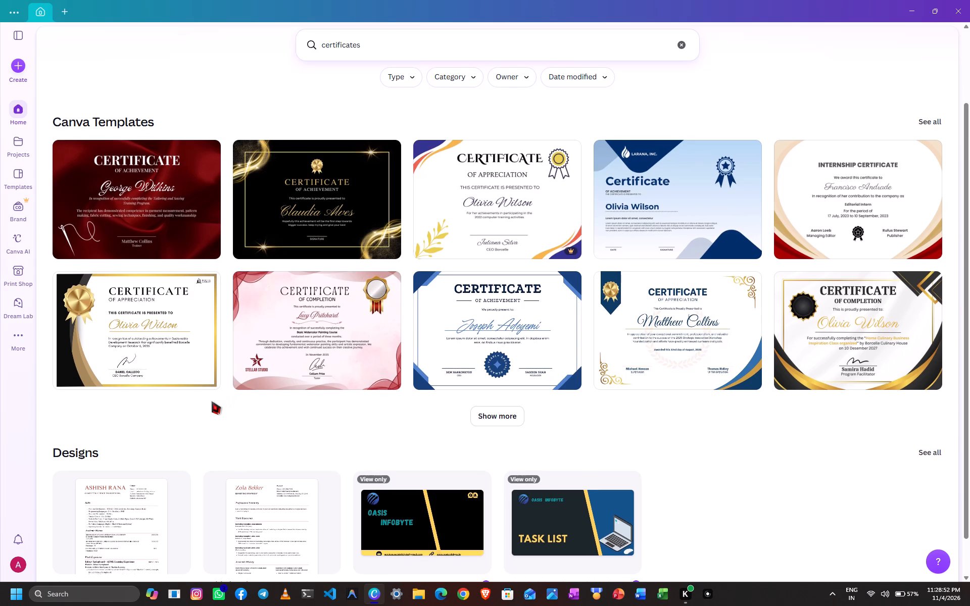
Open the Black and Gold Modern Certificate of Appreciation template for customizing.
{"action": "left_click", "coordinate": [135, 326]}
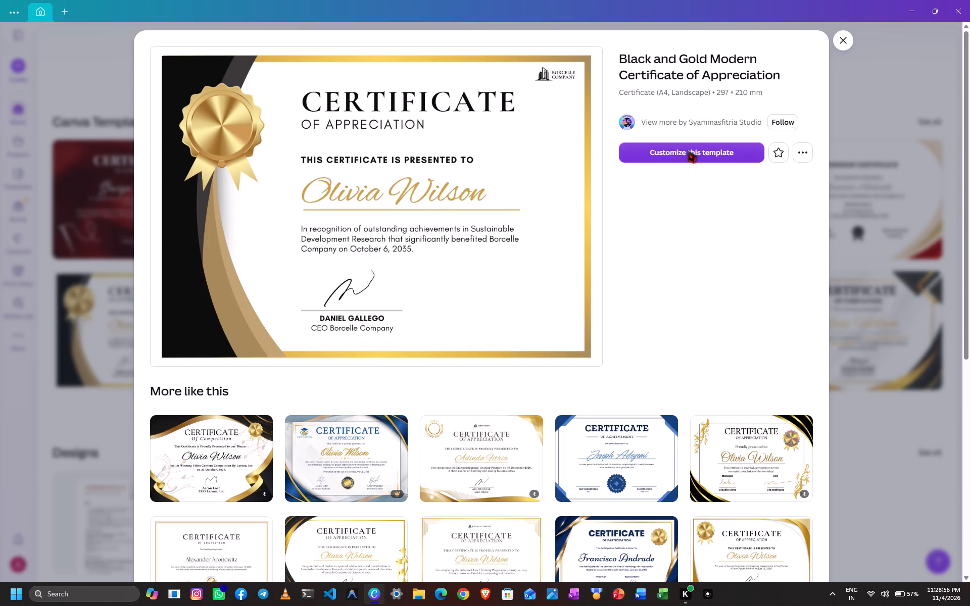
{"action": "left_click", "coordinate": [688, 150]}
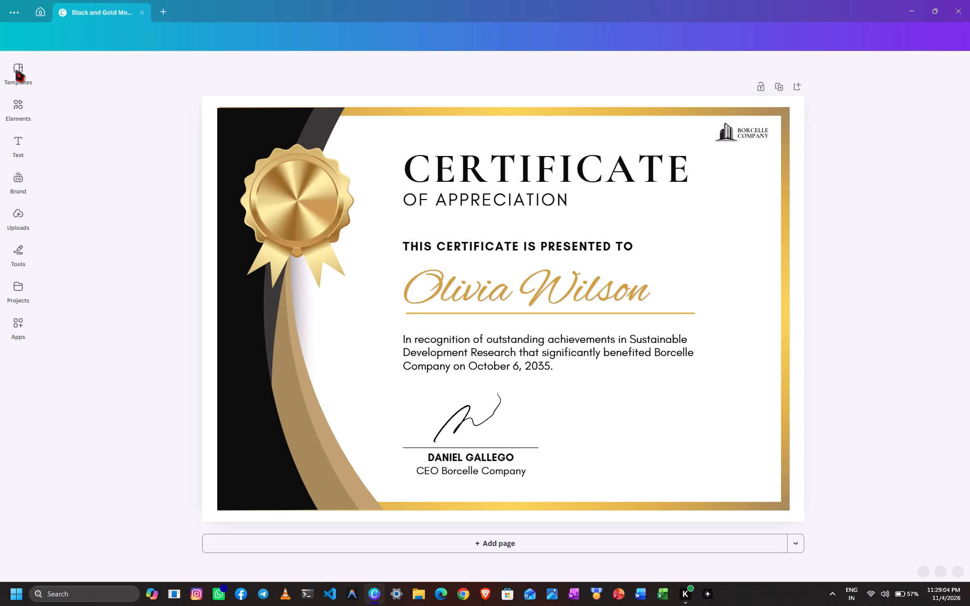
Browse the alternative A4 landscape certificate templates alongside the opened design.
{"action": "left_click", "coordinate": [16, 70]}
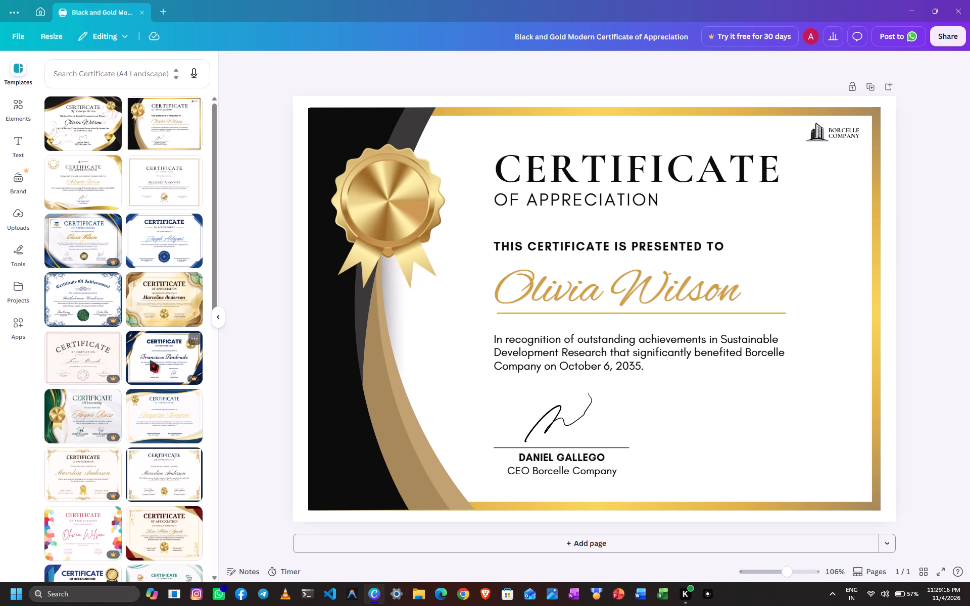
{"action": "scroll", "coordinate": [150, 360], "scroll_direction": "down", "scroll_amount": 2}
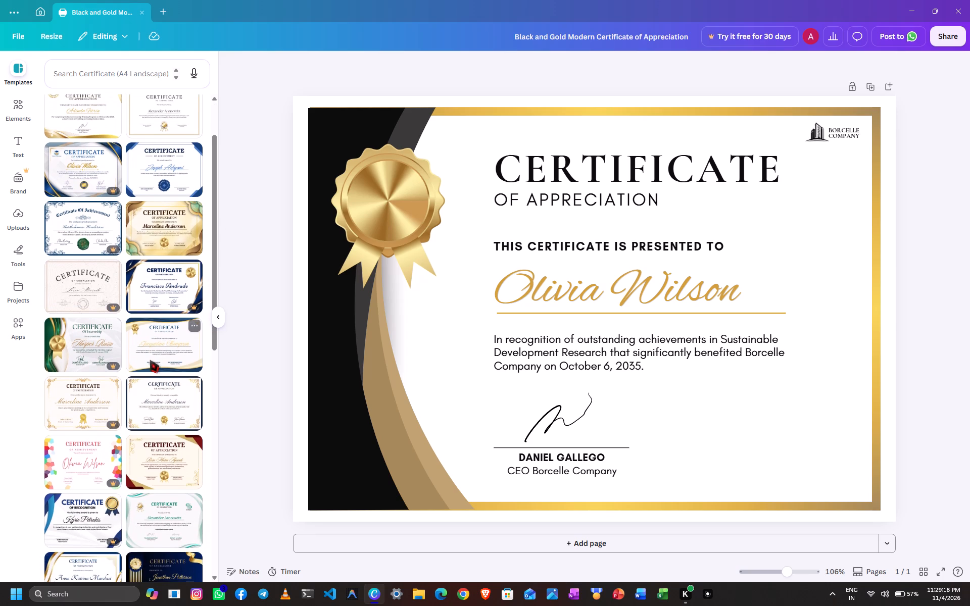
{"action": "scroll", "coordinate": [150, 360], "scroll_direction": "down", "scroll_amount": 3}
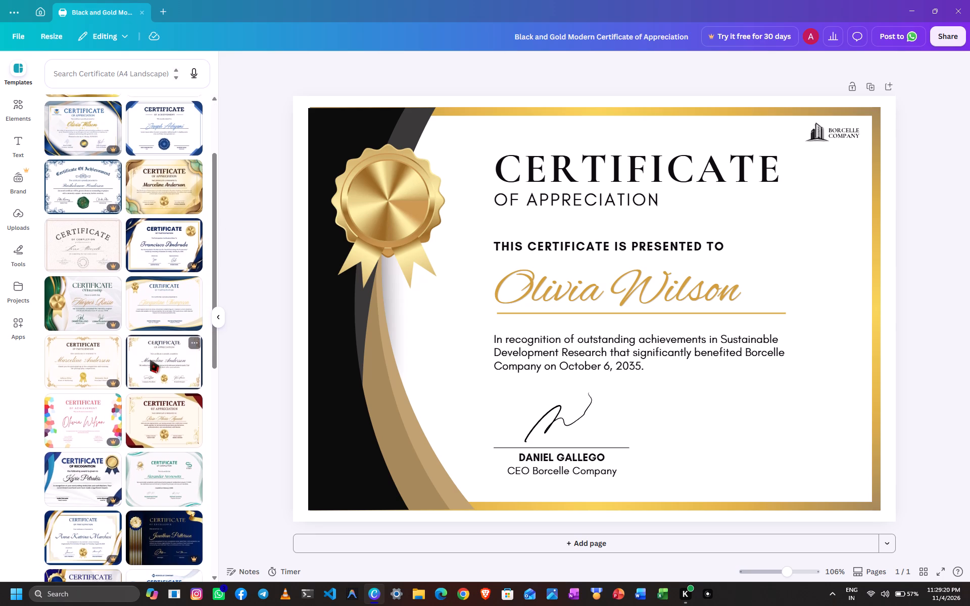
{"action": "scroll", "coordinate": [150, 360], "scroll_direction": "down", "scroll_amount": 2}
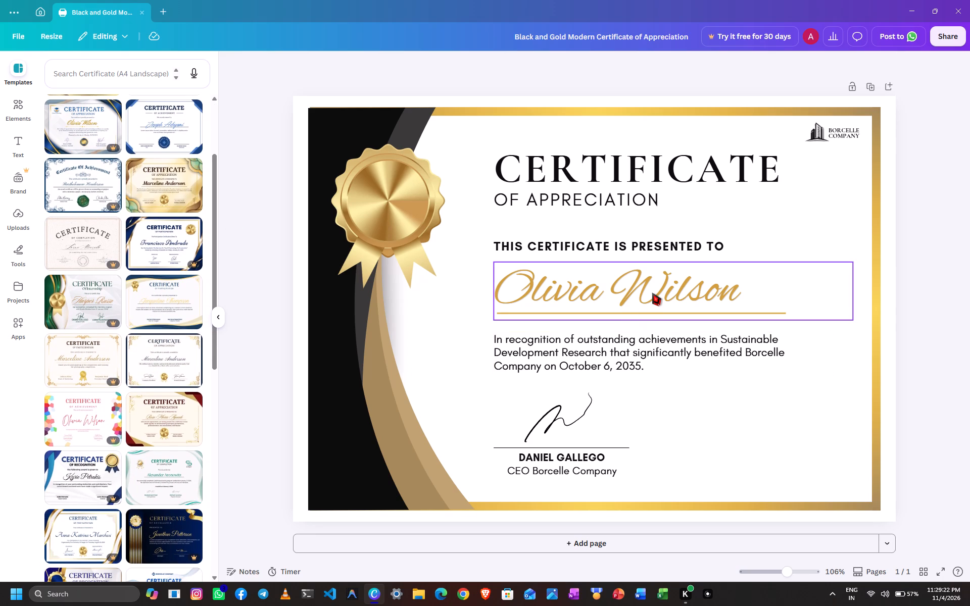
Replace the placeholder recipient name on the certificate with the actual recipient's full name.
{"action": "left_click", "coordinate": [652, 293]}
{"action": "left_click", "coordinate": [652, 293]}
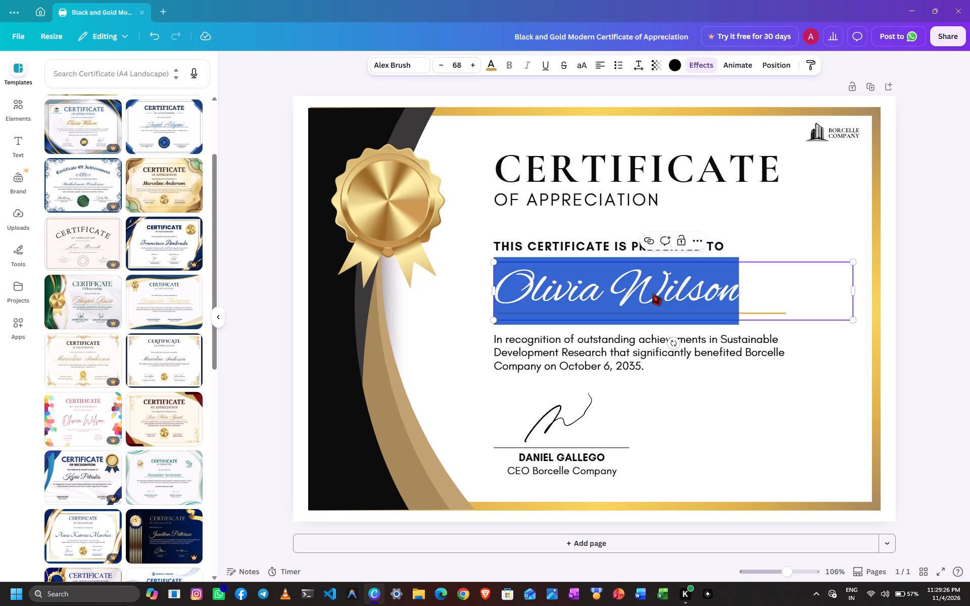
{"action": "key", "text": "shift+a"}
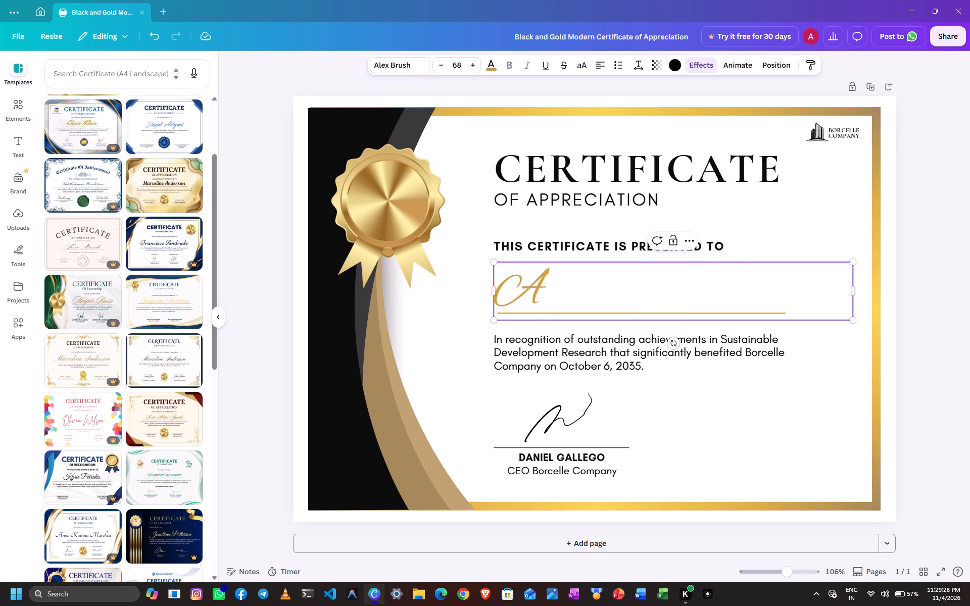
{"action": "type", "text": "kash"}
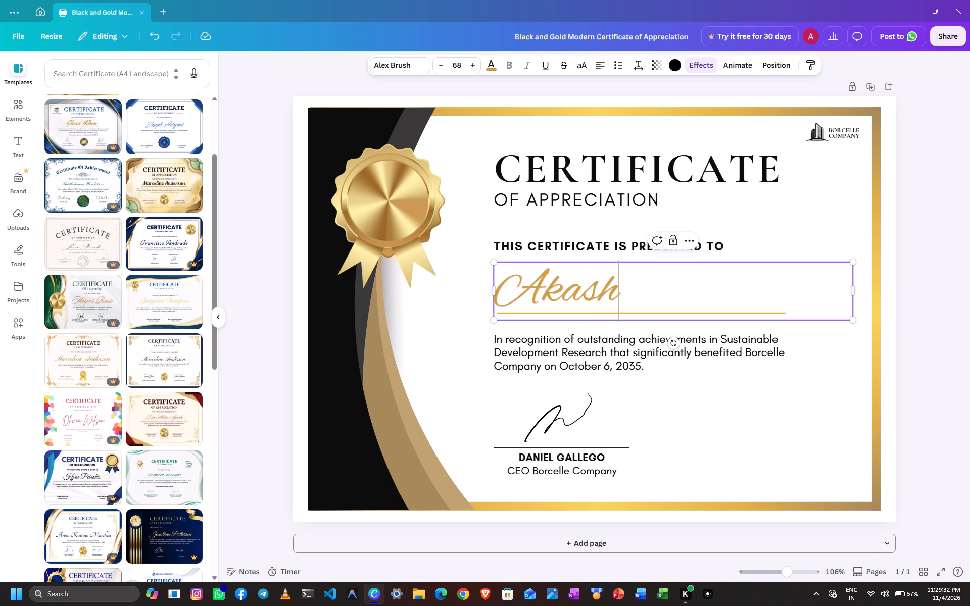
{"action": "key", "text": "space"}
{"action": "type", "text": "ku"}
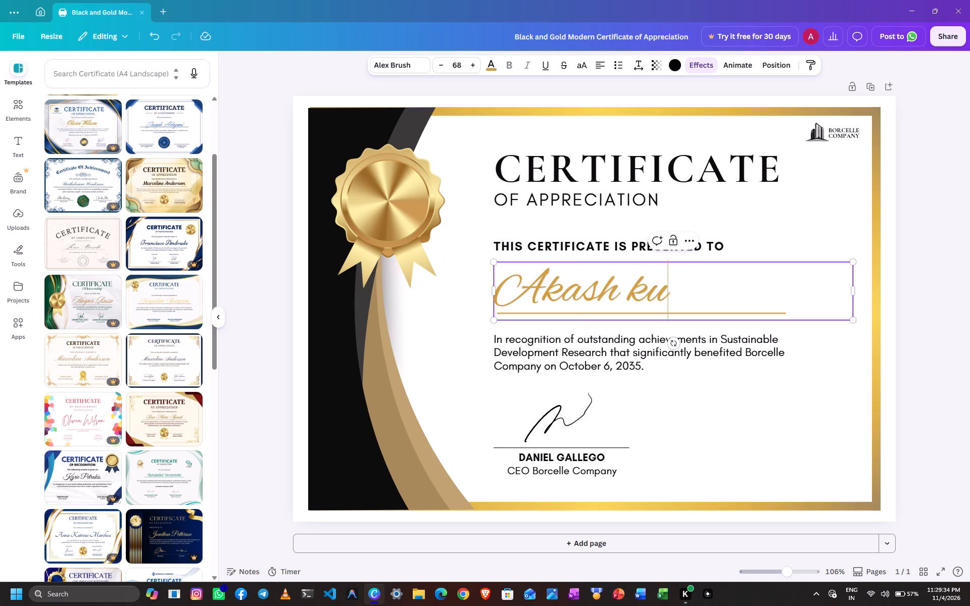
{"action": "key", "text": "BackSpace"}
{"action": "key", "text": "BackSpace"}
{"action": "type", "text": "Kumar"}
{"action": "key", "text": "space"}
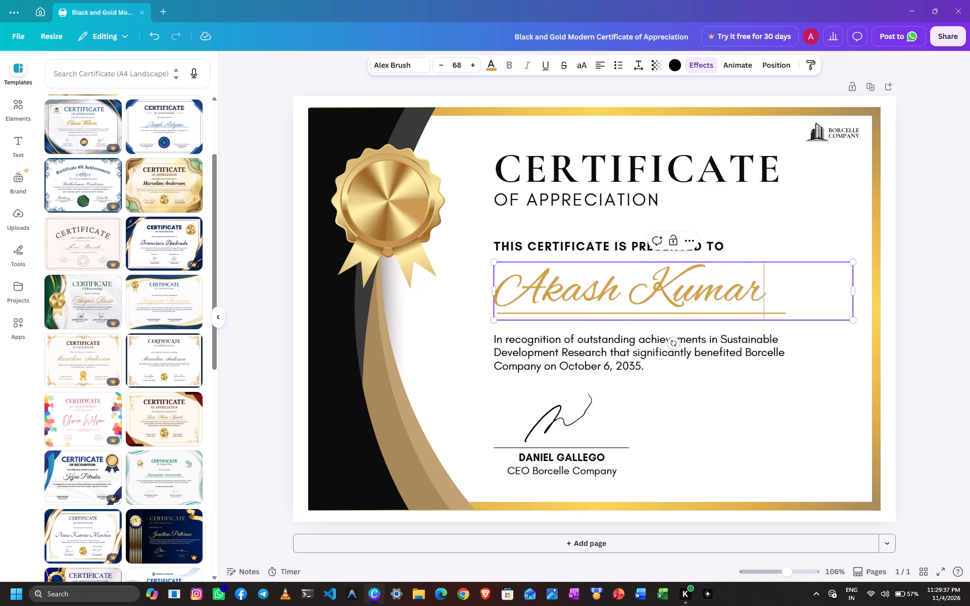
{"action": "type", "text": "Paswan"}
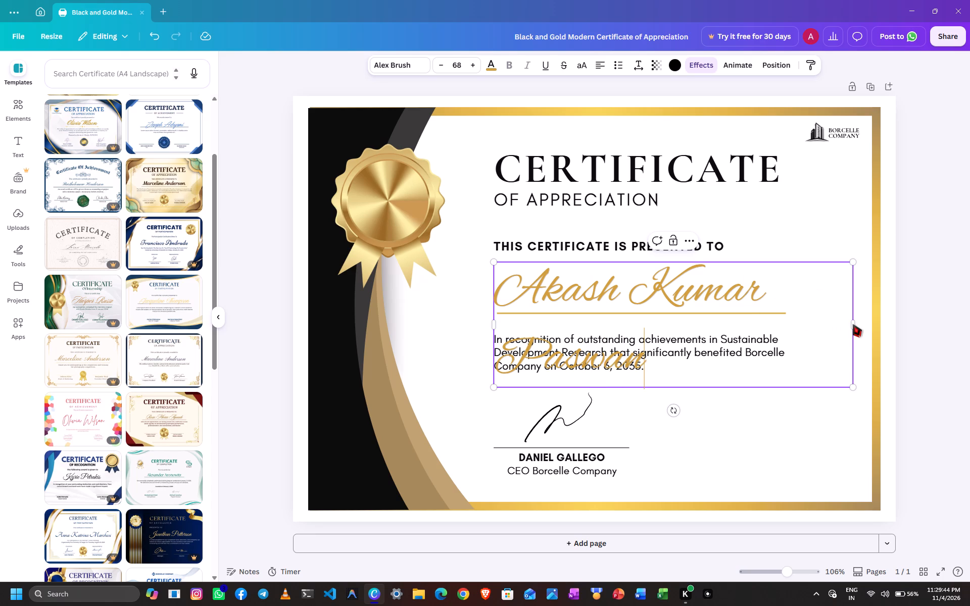
Fit the recipient name on one line at font size 50 and narrow its text box to just past the name.
{"action": "left_click_drag", "start_coordinate": [860, 325], "coordinate": [882, 325]}
{"action": "left_click_drag", "start_coordinate": [882, 325], "coordinate": [919, 324]}
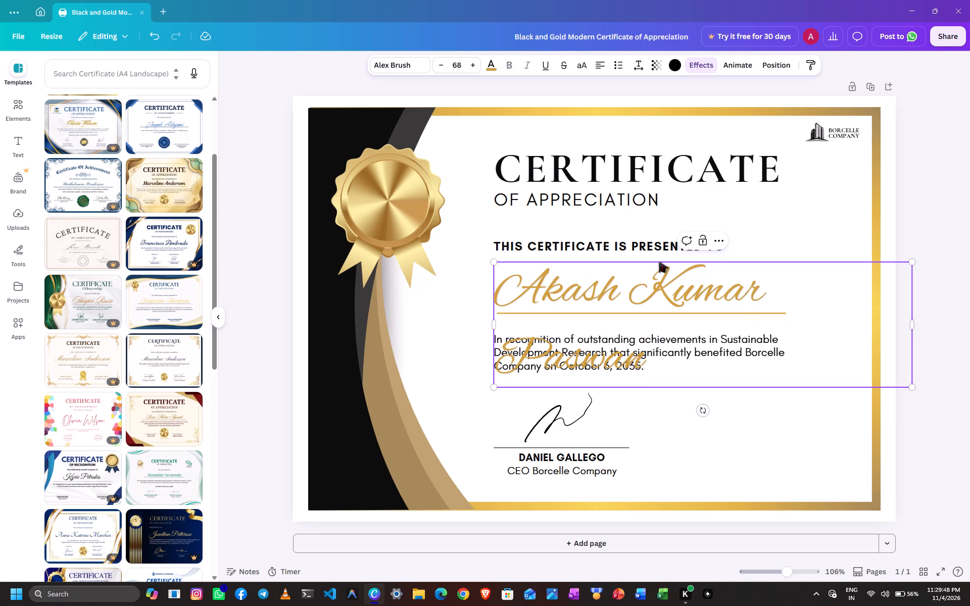
{"action": "left_click", "coordinate": [441, 67]}
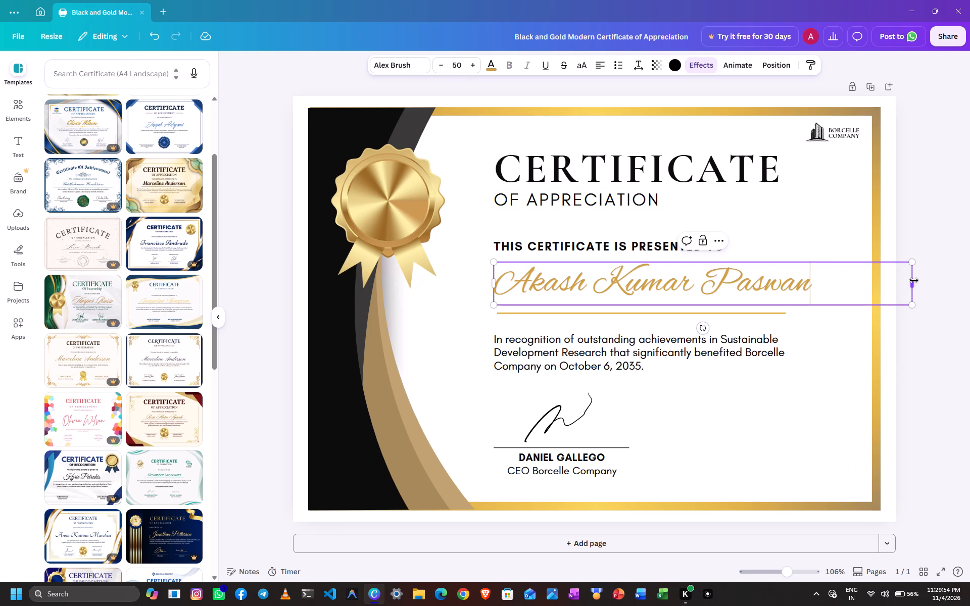
{"action": "left_click_drag", "start_coordinate": [914, 280], "coordinate": [826, 295]}
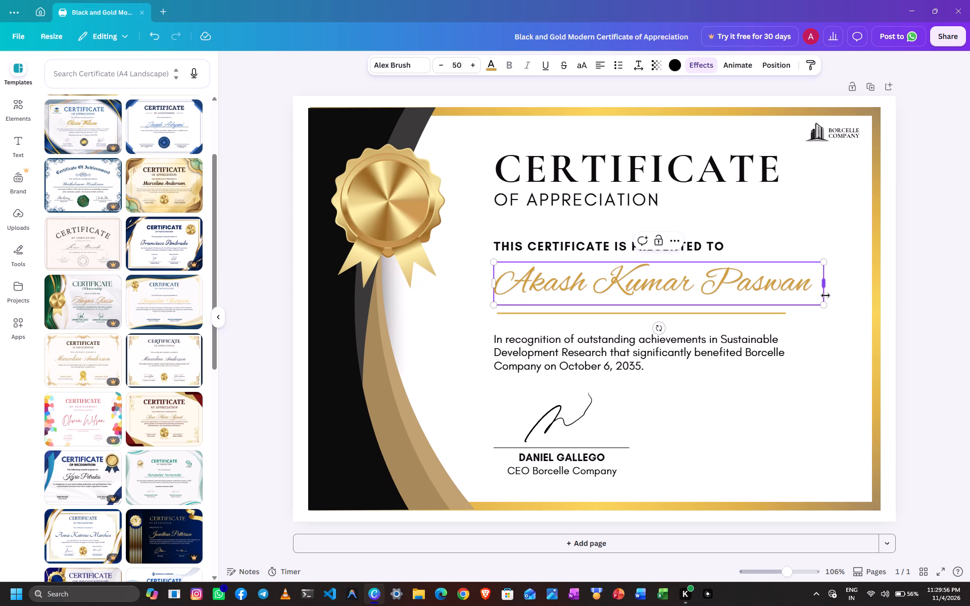
{"action": "left_click", "coordinate": [928, 292]}
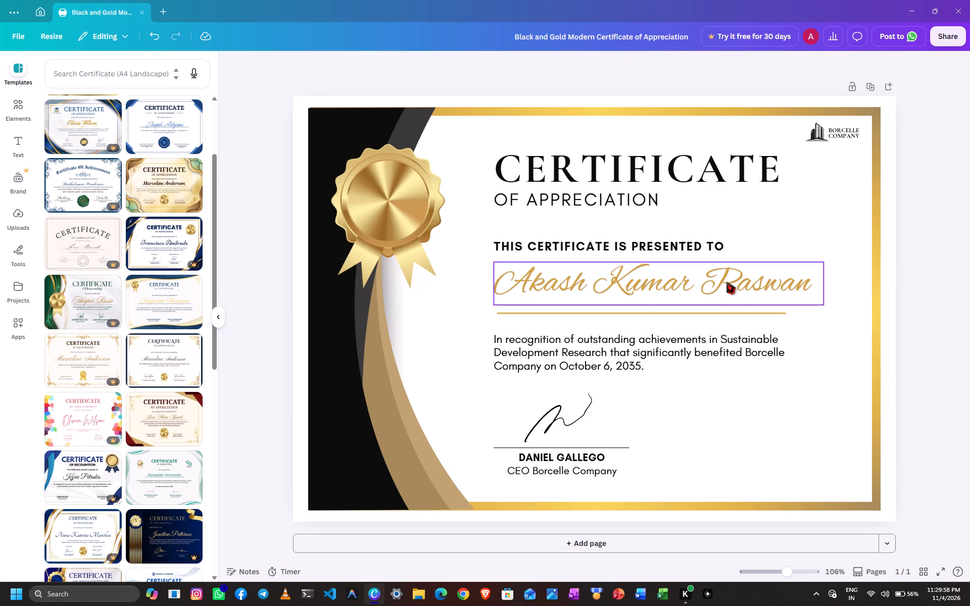
Move the recipient name down and slightly left so it sits centred just above the gold underline.
{"action": "left_click_drag", "start_coordinate": [726, 282], "coordinate": [725, 292]}
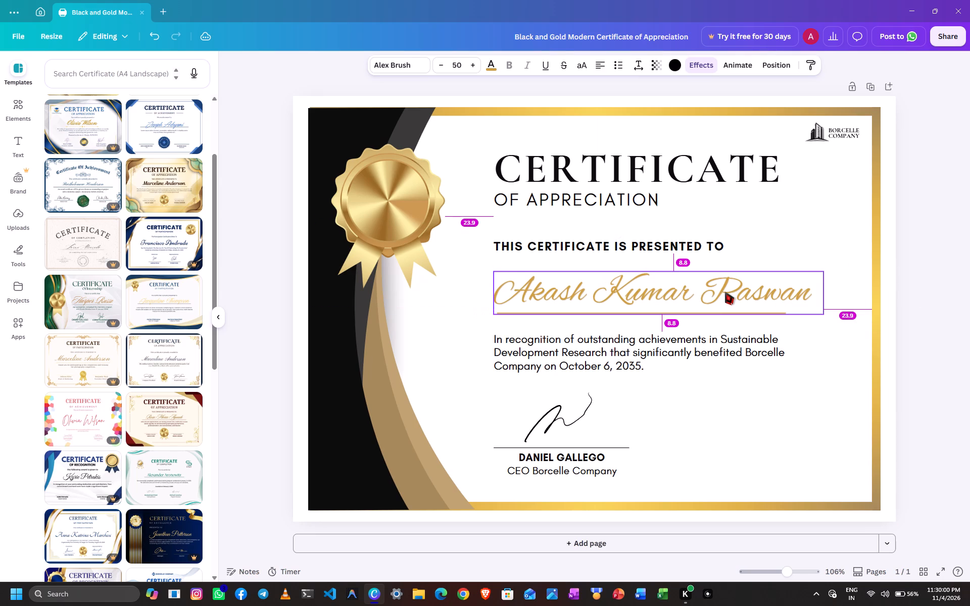
{"action": "left_click_drag", "start_coordinate": [725, 292], "coordinate": [721, 294]}
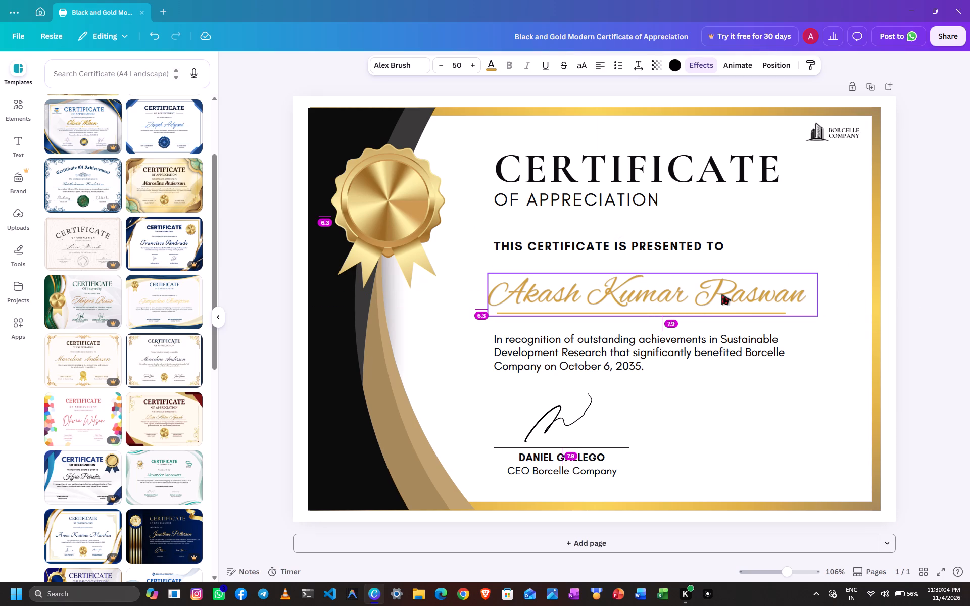
{"action": "left_click_drag", "start_coordinate": [721, 294], "coordinate": [717, 294]}
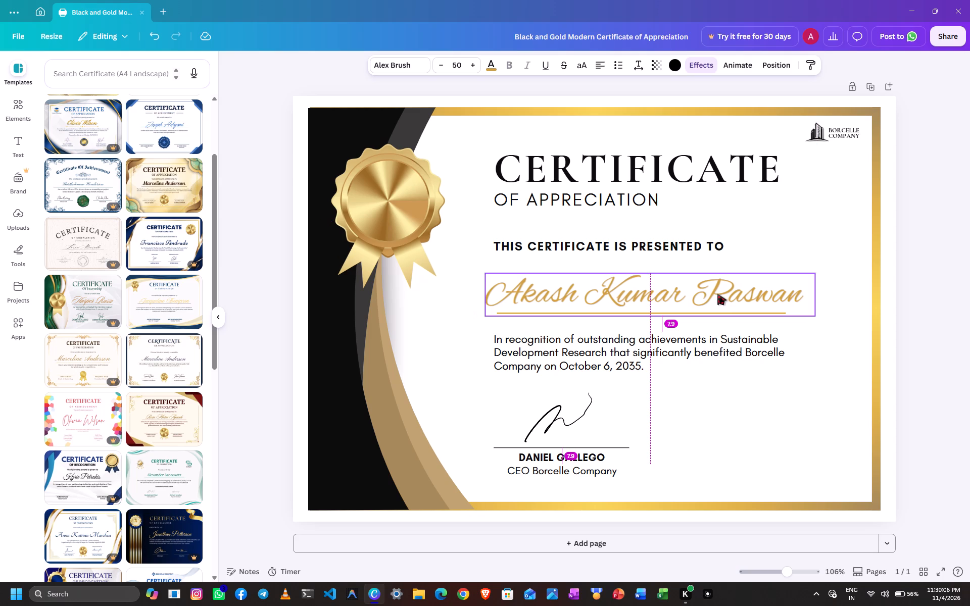
{"action": "left_click_drag", "start_coordinate": [717, 294], "coordinate": [713, 294]}
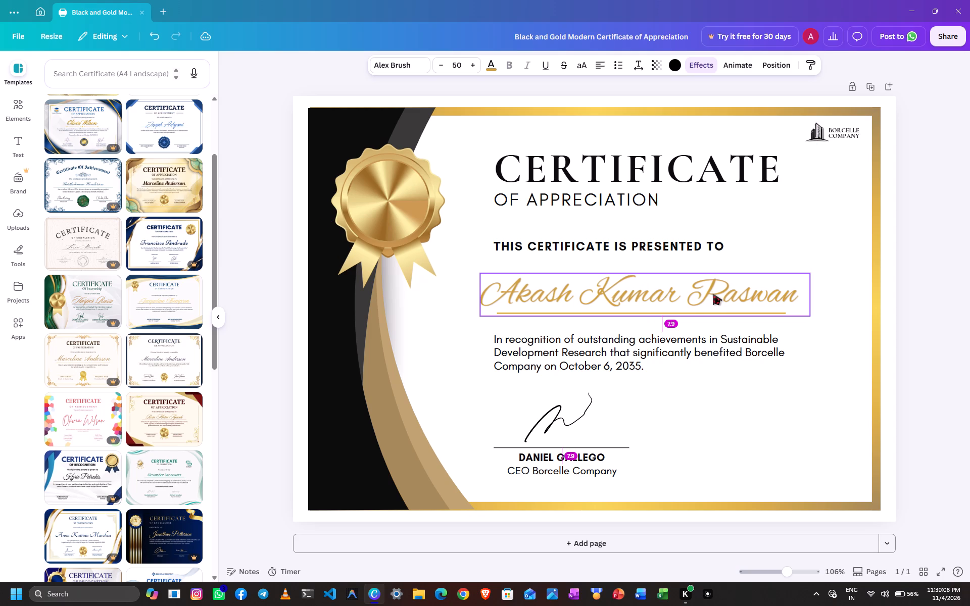
{"action": "left_click_drag", "start_coordinate": [713, 294], "coordinate": [715, 294]}
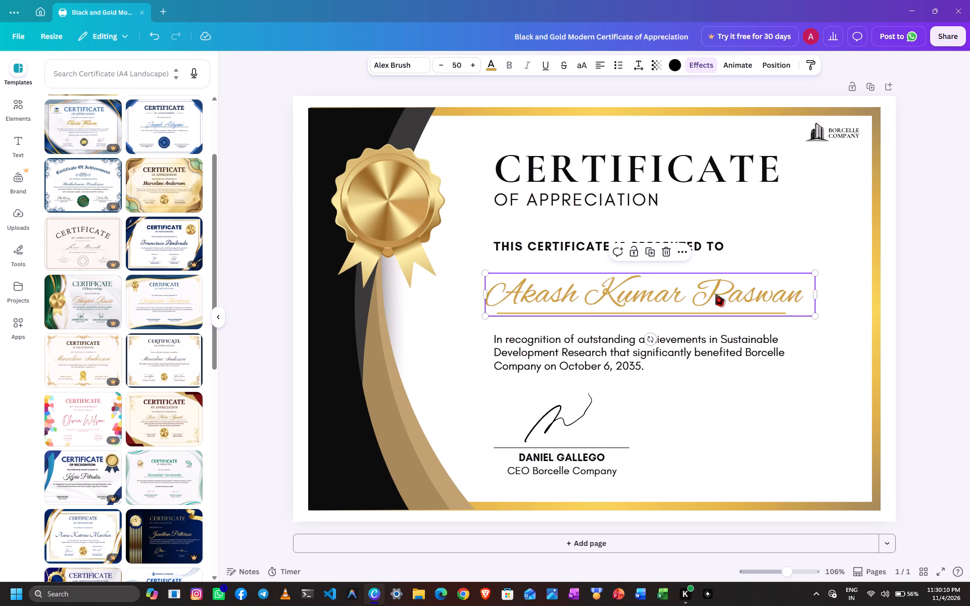
Replace the placeholder signatory name below the signature line with the actual signatory's full name.
{"action": "left_click", "coordinate": [930, 292]}
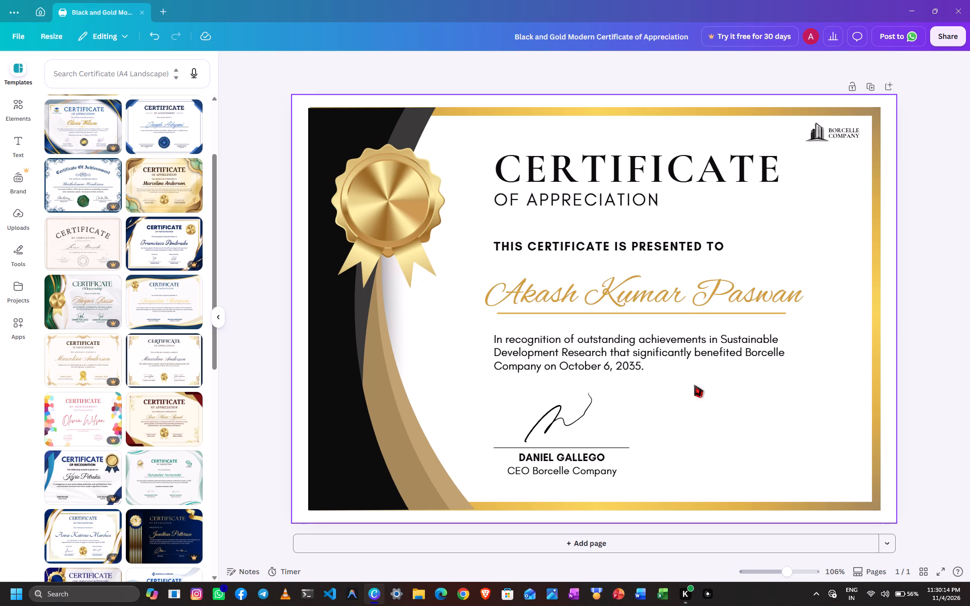
{"action": "left_click", "coordinate": [563, 457]}
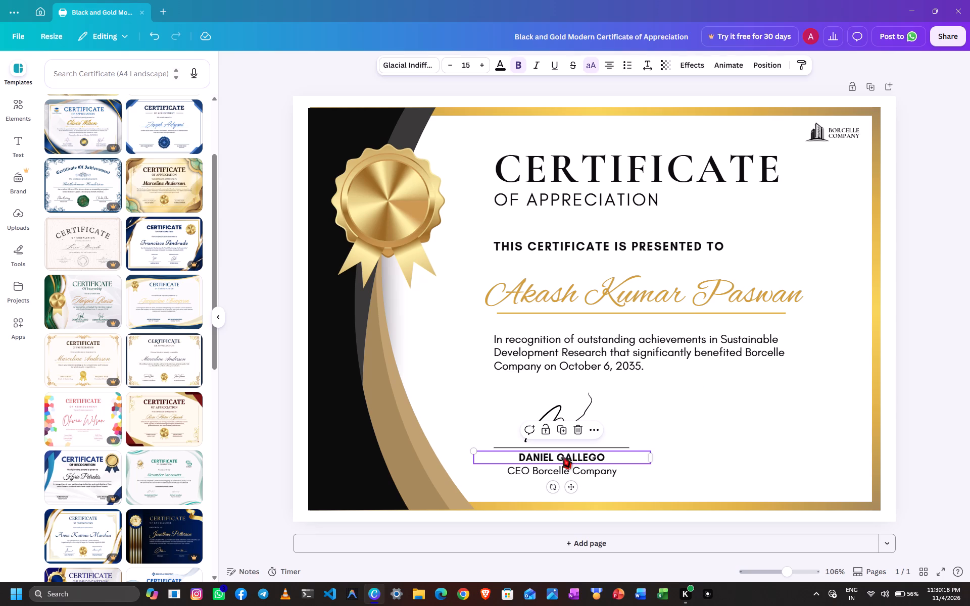
{"action": "left_click", "coordinate": [563, 457]}
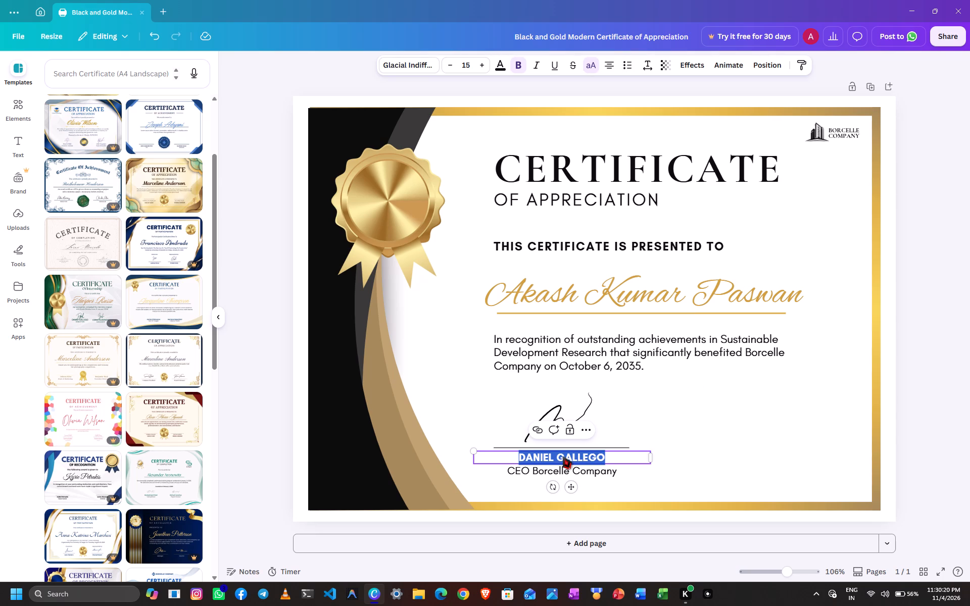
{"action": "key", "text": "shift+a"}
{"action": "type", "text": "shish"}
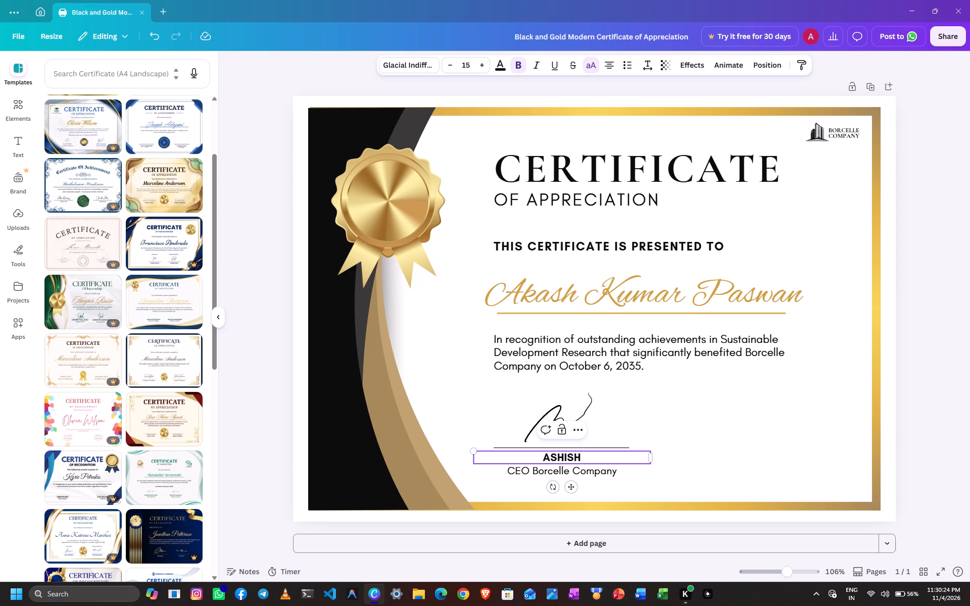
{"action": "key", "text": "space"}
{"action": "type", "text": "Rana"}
{"action": "left_click", "coordinate": [589, 416]}
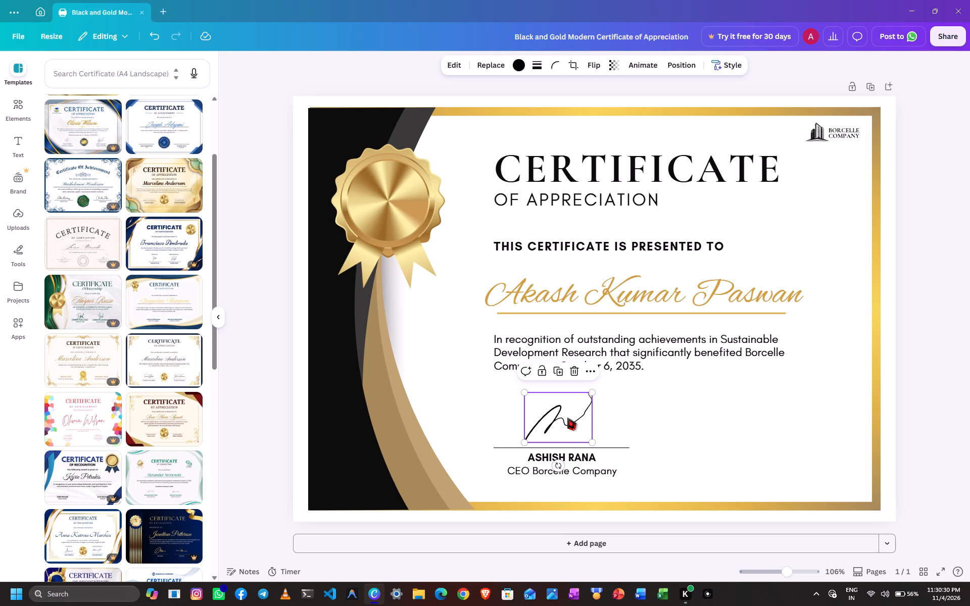
{"action": "left_click", "coordinate": [567, 418]}
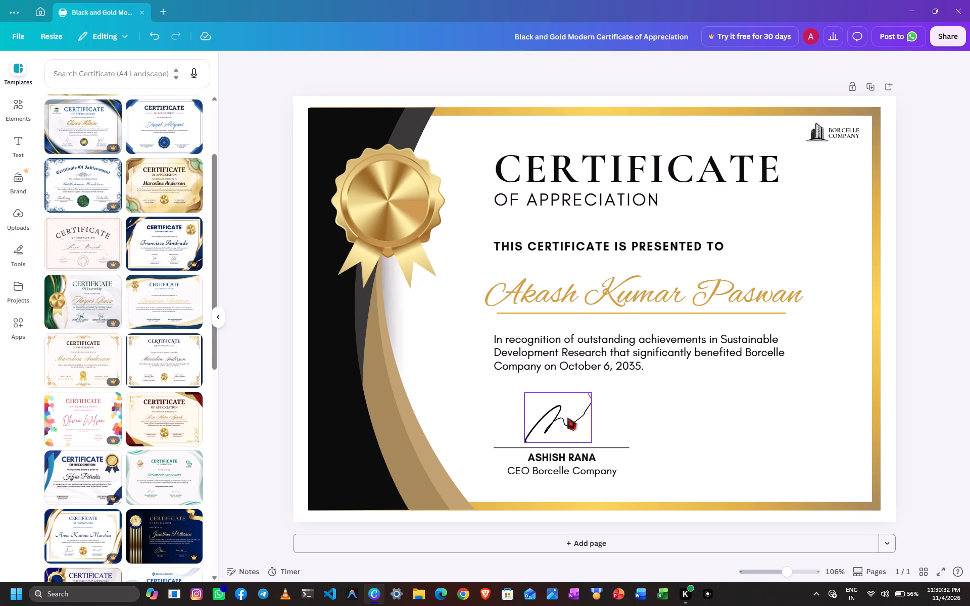
{"action": "left_click", "coordinate": [920, 409]}
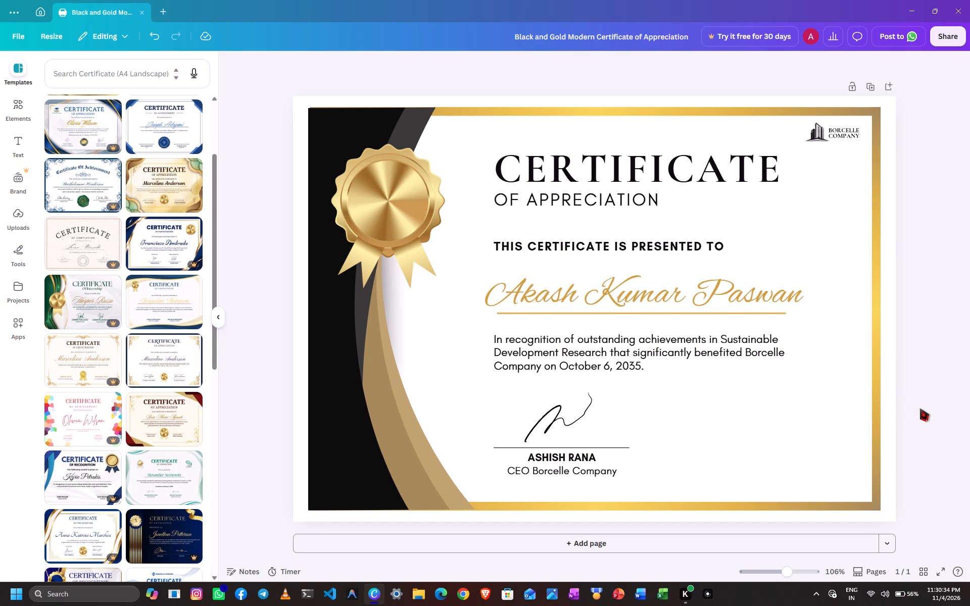
Replace the "CEO Borcelle Company" line under the signatory's name with "Avianta Learning".
{"action": "left_click", "coordinate": [570, 472]}
{"action": "left_click", "coordinate": [570, 472]}
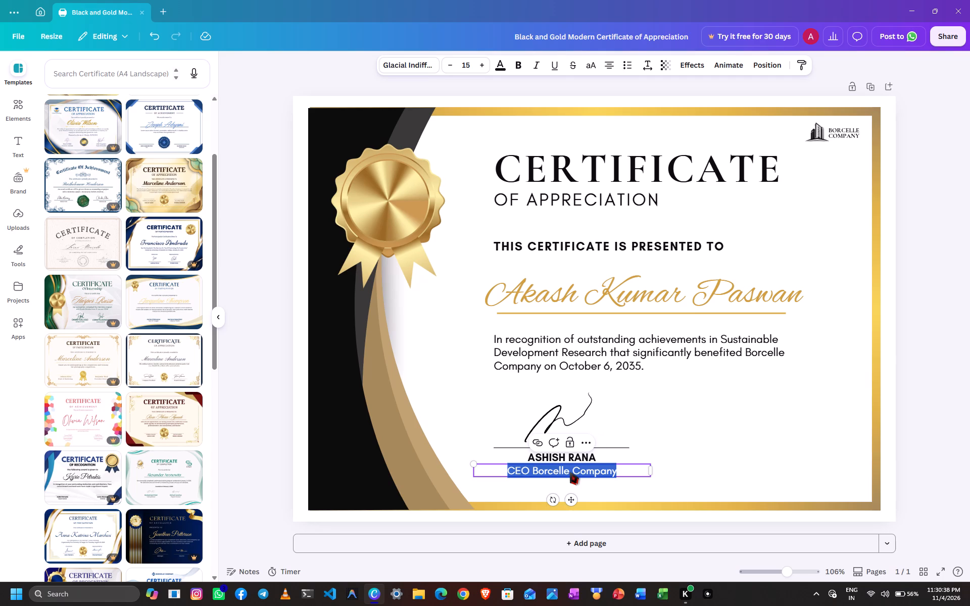
{"action": "left_click", "coordinate": [570, 472]}
{"action": "key", "text": "BackSpace"}
{"action": "key", "text": "BackSpace"}
{"action": "key", "text": "BackSpace"}
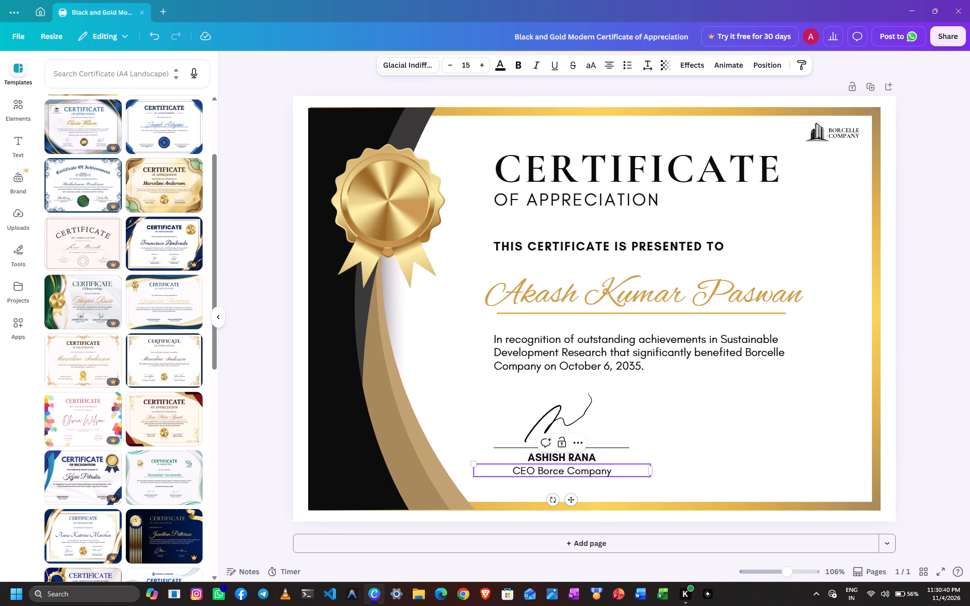
{"action": "key", "text": "BackSpace"}
{"action": "key", "text": "BackSpace"}
{"action": "key", "text": "BackSpace"}
{"action": "key", "text": "BackSpace"}
{"action": "key", "text": "BackSpace"}
{"action": "key", "text": "Right"}
{"action": "key", "text": "Right"}
{"action": "key", "text": "Right"}
{"action": "key", "text": "Right"}
{"action": "key", "text": "Right"}
{"action": "key", "text": "Right"}
{"action": "key", "text": "Right"}
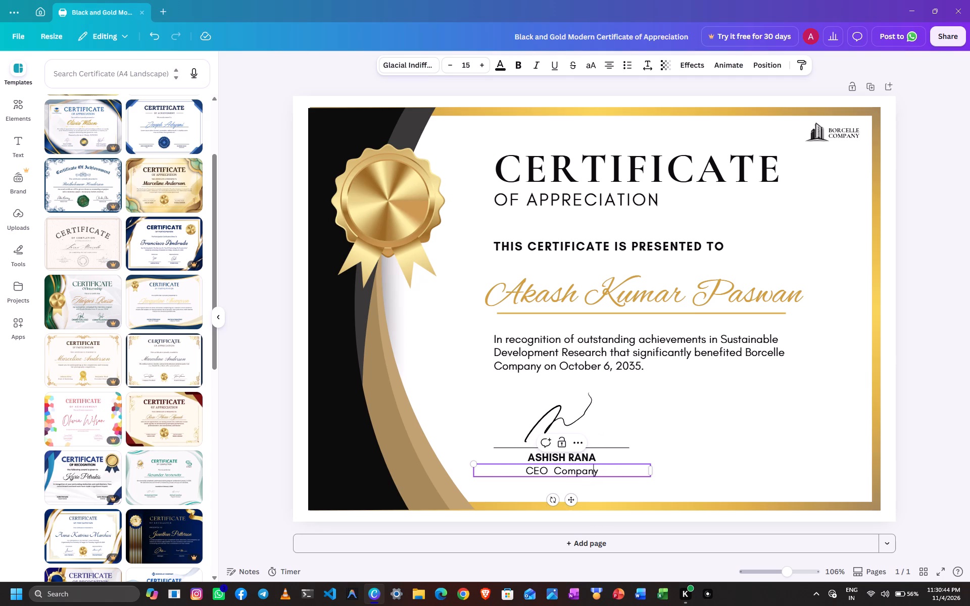
{"action": "key", "text": "Right"}
{"action": "key", "text": "BackSpace"}
{"action": "key", "text": "BackSpace"}
{"action": "key", "text": "BackSpace"}
{"action": "key", "text": "BackSpace"}
{"action": "key", "text": "BackSpace"}
{"action": "key", "text": "BackSpace"}
{"action": "key", "text": "BackSpace"}
{"action": "key", "text": "BackSpace"}
{"action": "key", "text": "BackSpace"}
{"action": "key", "text": "BackSpace"}
{"action": "key", "text": "BackSpace"}
{"action": "key", "text": "BackSpace"}
{"action": "key", "text": "BackSpace"}
{"action": "key", "text": "BackSpace"}
{"action": "key", "text": "BackSpace"}
{"action": "key", "text": "BackSpace"}
{"action": "key", "text": "BackSpace"}
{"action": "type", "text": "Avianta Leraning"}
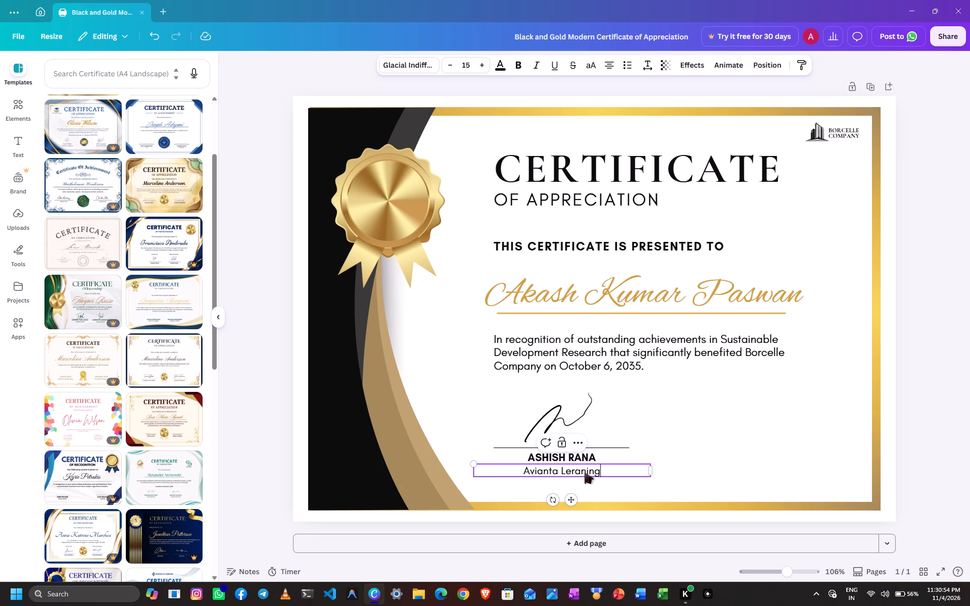
{"action": "left_click", "coordinate": [581, 473]}
{"action": "key", "text": "BackSpace"}
{"action": "key", "text": "BackSpace"}
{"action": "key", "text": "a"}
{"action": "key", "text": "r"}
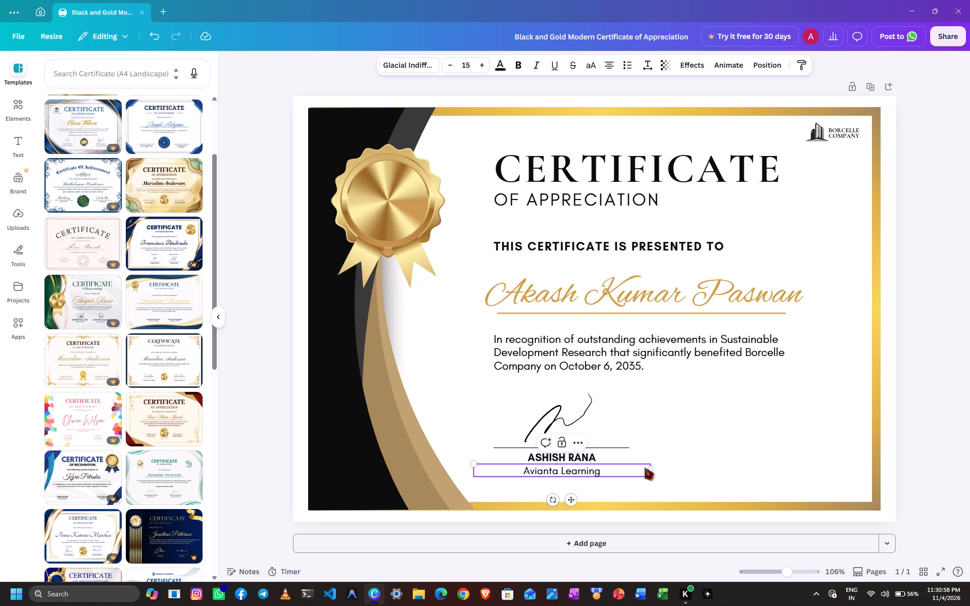
{"action": "left_click", "coordinate": [909, 420]}
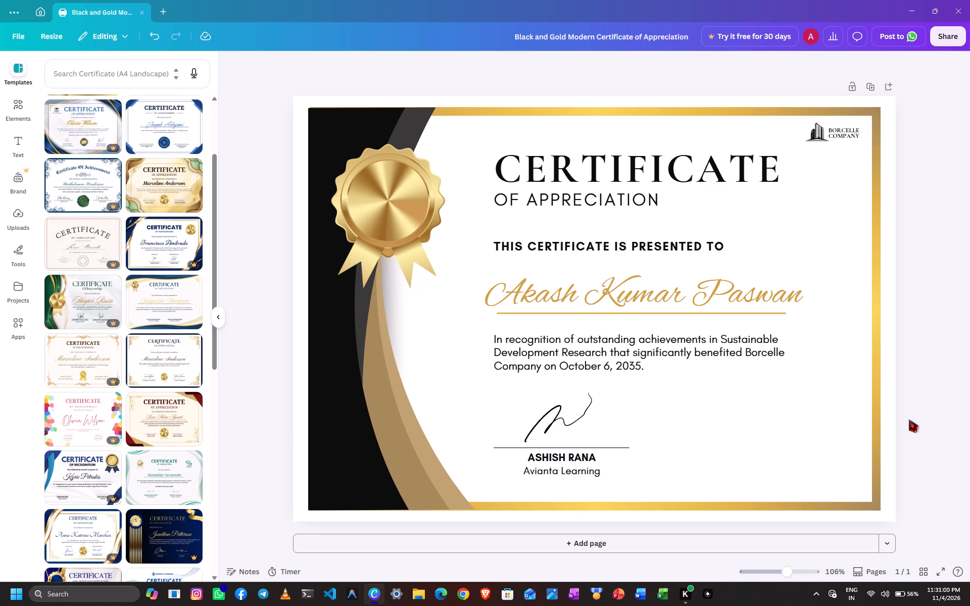
Replace the company name beside the building logo with "Avianta" and "Learning" on two lines.
{"action": "left_click", "coordinate": [849, 135]}
{"action": "left_click", "coordinate": [849, 135]}
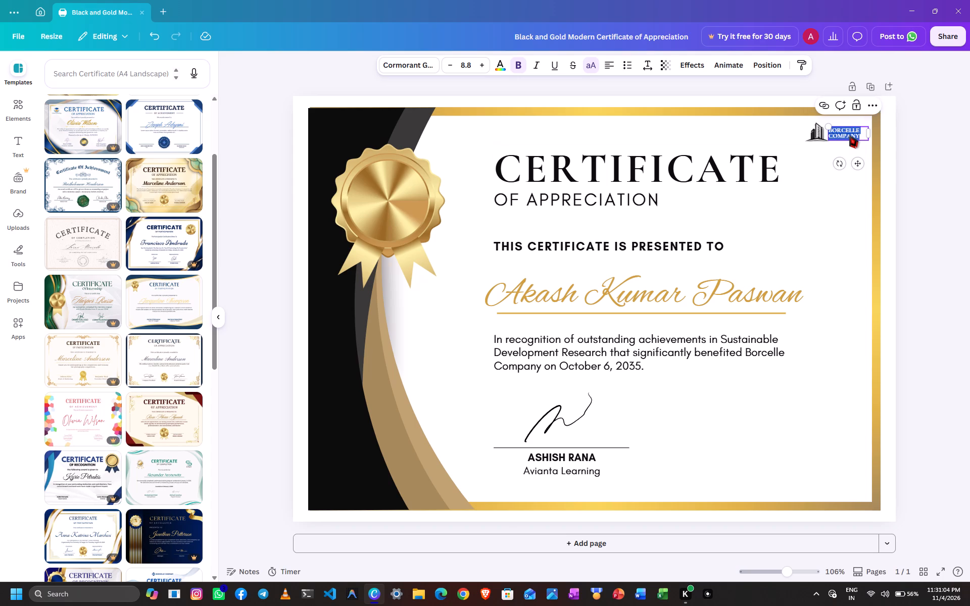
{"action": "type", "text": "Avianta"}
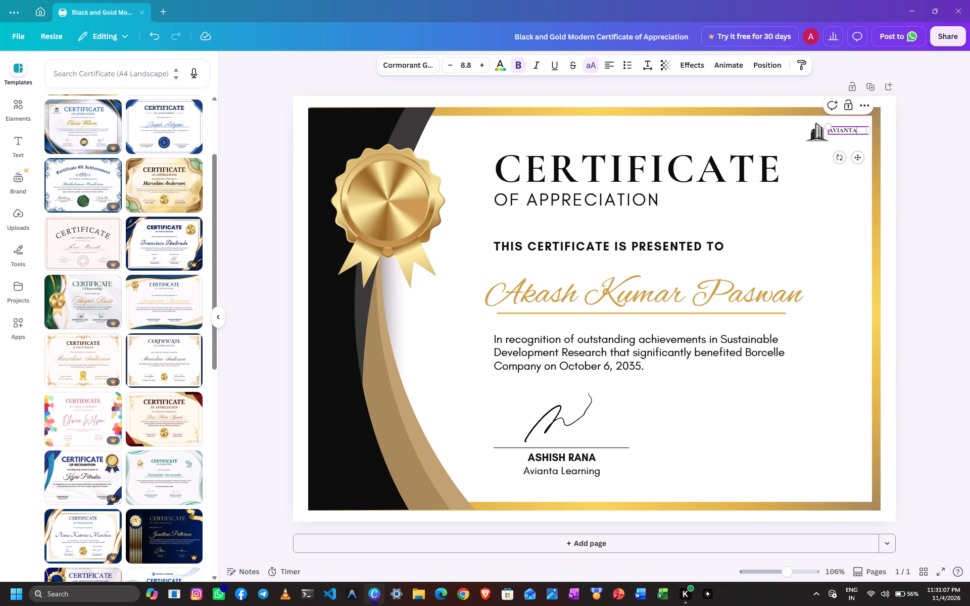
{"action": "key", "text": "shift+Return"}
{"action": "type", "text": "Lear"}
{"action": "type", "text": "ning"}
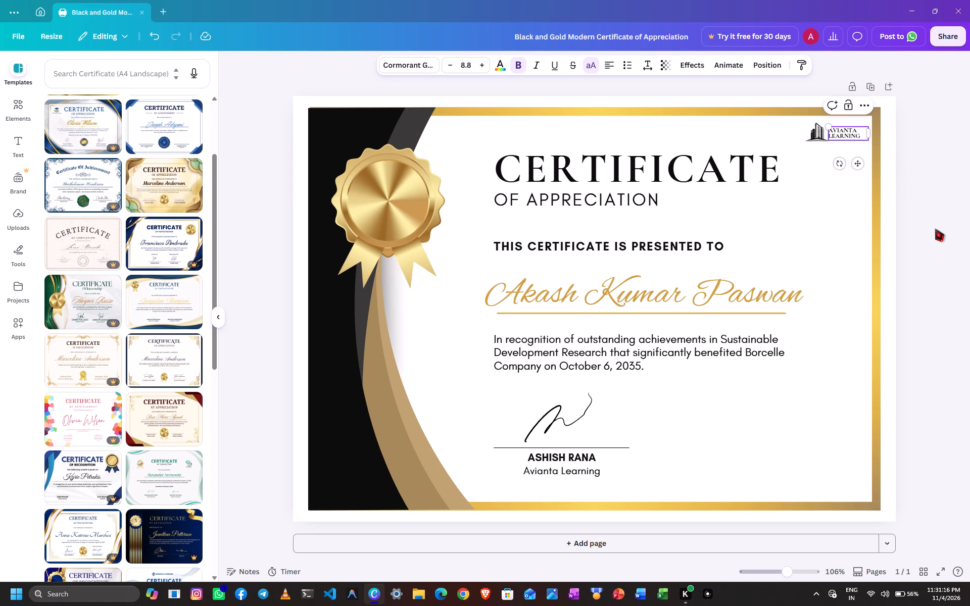
{"action": "left_click", "coordinate": [935, 229]}
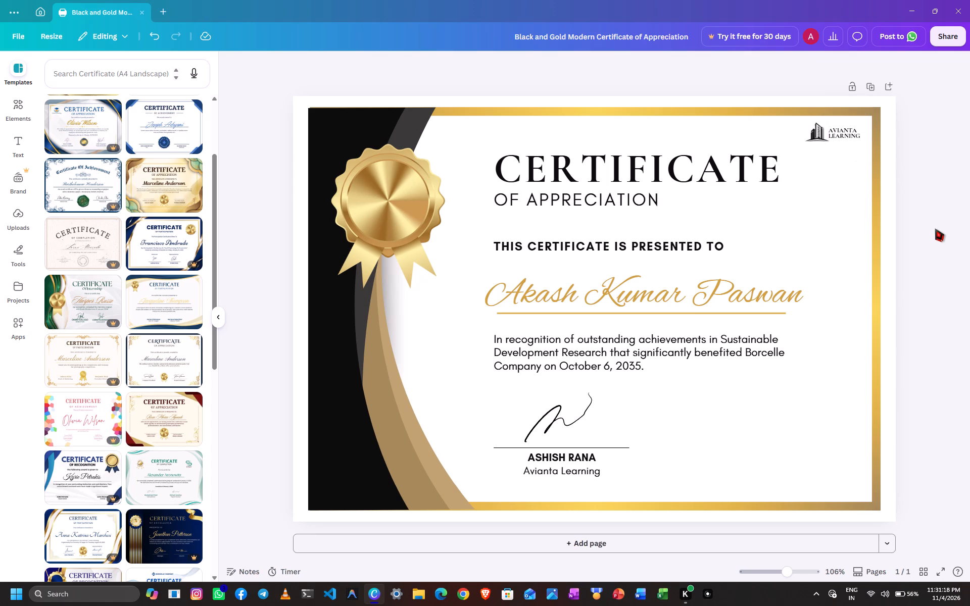
Find graphics for "book open" in the elements library and replace the gold medal badge with the blank pink open book.
{"action": "left_click", "coordinate": [19, 106]}
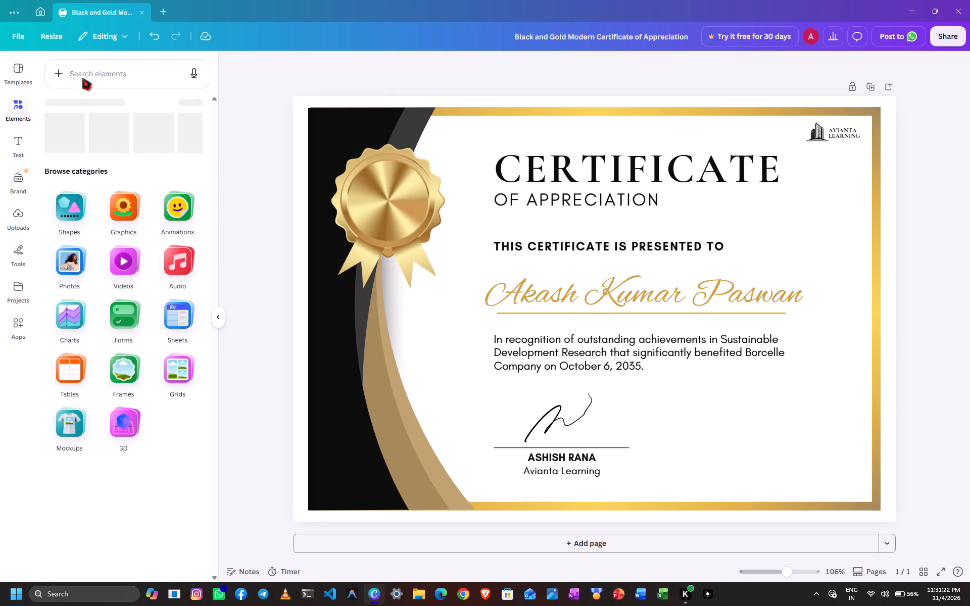
{"action": "left_click", "coordinate": [99, 70]}
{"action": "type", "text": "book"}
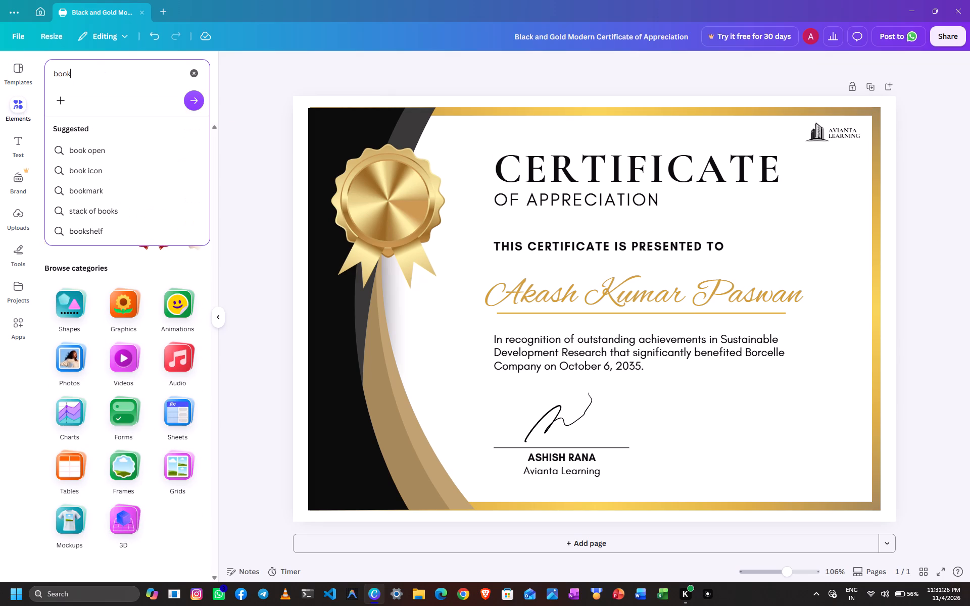
{"action": "left_click", "coordinate": [103, 149]}
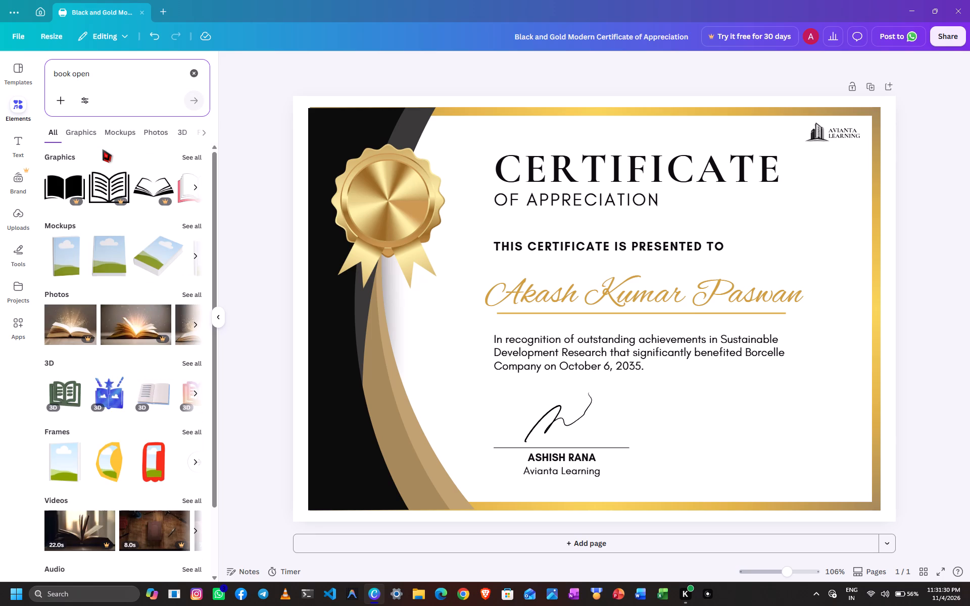
{"action": "left_click", "coordinate": [191, 156]}
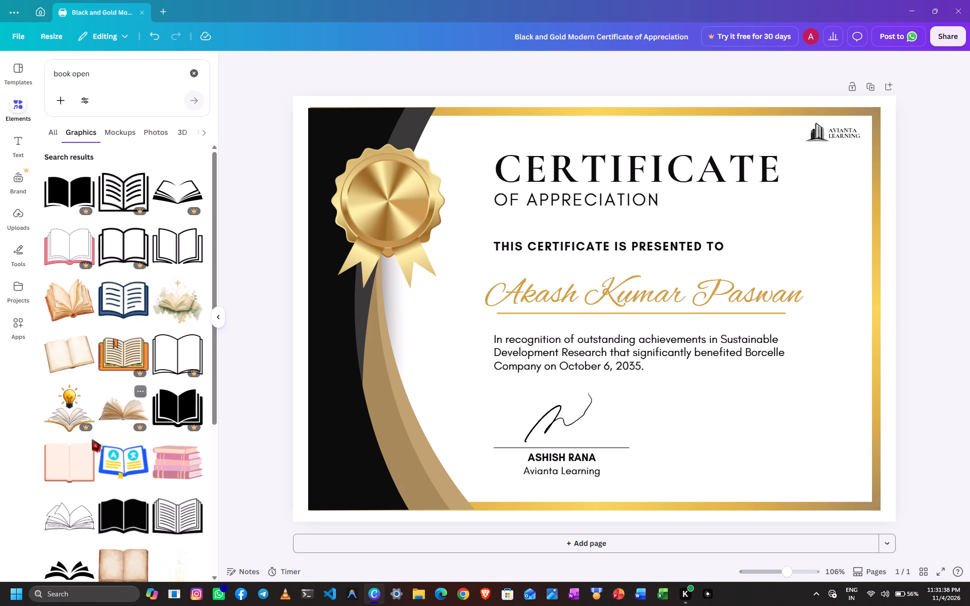
{"action": "left_click_drag", "start_coordinate": [69, 458], "coordinate": [620, 248]}
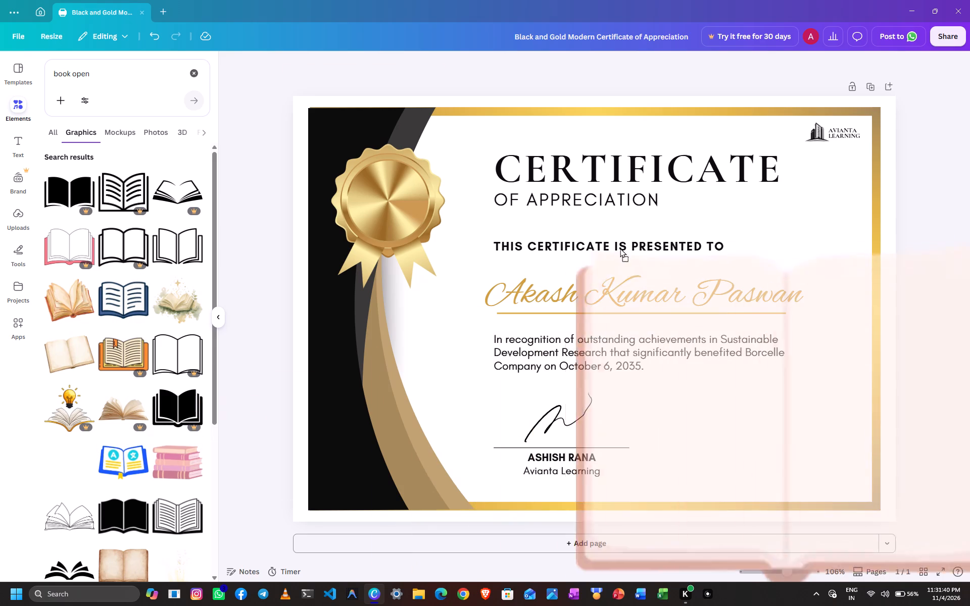
{"action": "left_click_drag", "start_coordinate": [620, 248], "coordinate": [384, 183]}
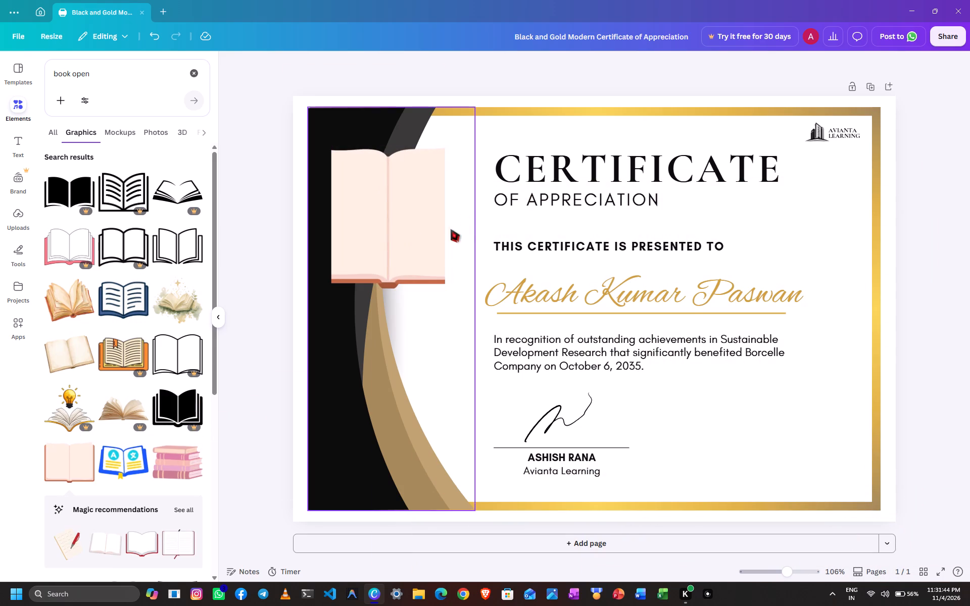
Enlarge the open book graphic and extend its cropped frame to just beyond the black panel's outer edge.
{"action": "left_click", "coordinate": [426, 224]}
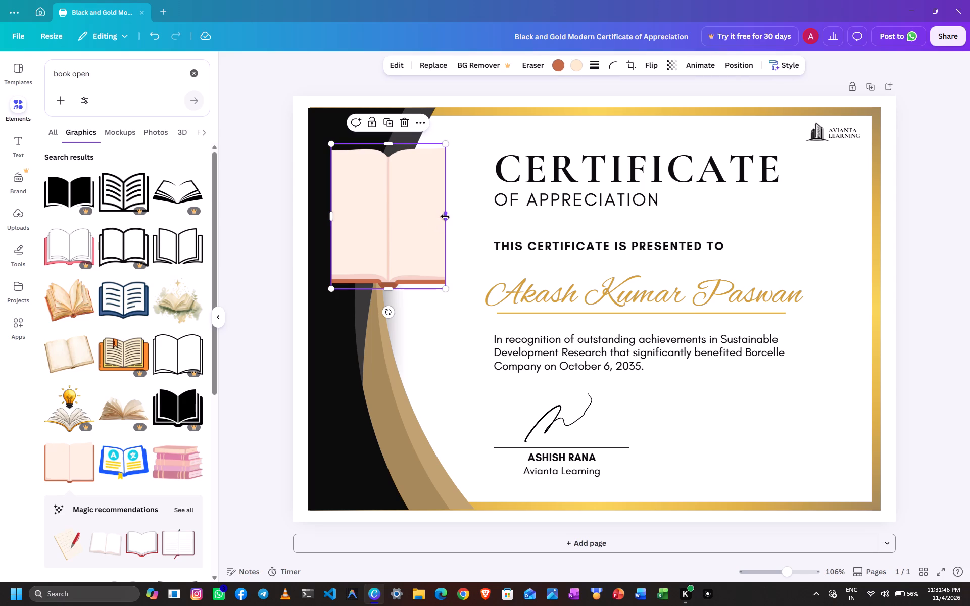
{"action": "left_click_drag", "start_coordinate": [445, 217], "coordinate": [523, 212]}
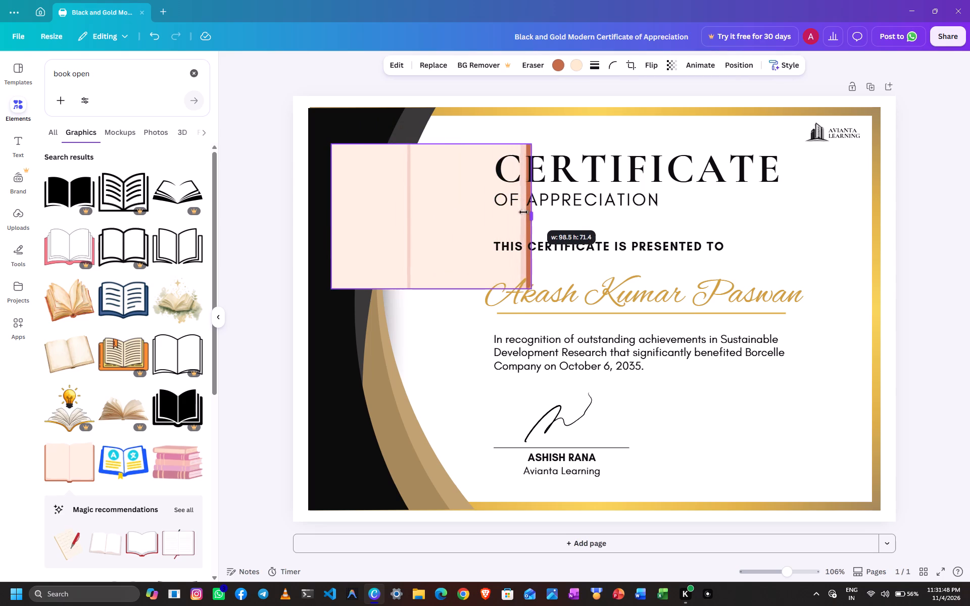
{"action": "left_click_drag", "start_coordinate": [523, 212], "coordinate": [580, 211]}
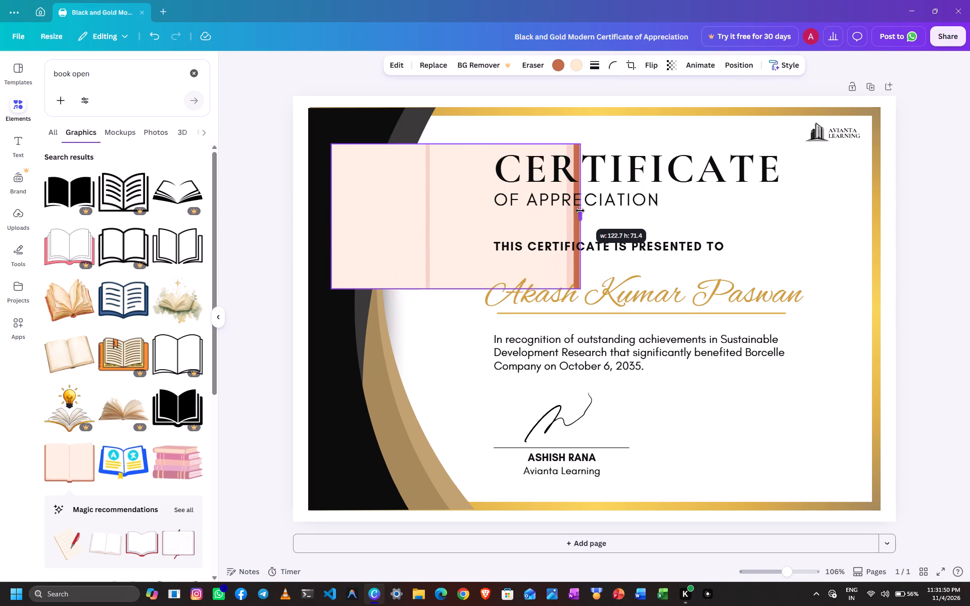
{"action": "left_click_drag", "start_coordinate": [580, 211], "coordinate": [454, 217]}
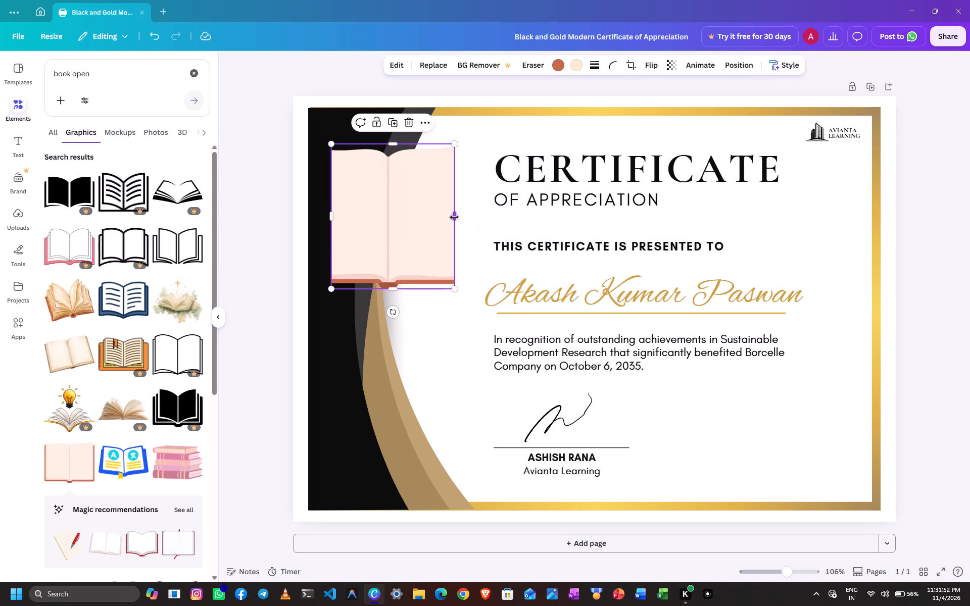
{"action": "left_click_drag", "start_coordinate": [456, 291], "coordinate": [472, 296]}
{"action": "left_click_drag", "start_coordinate": [472, 296], "coordinate": [554, 345]}
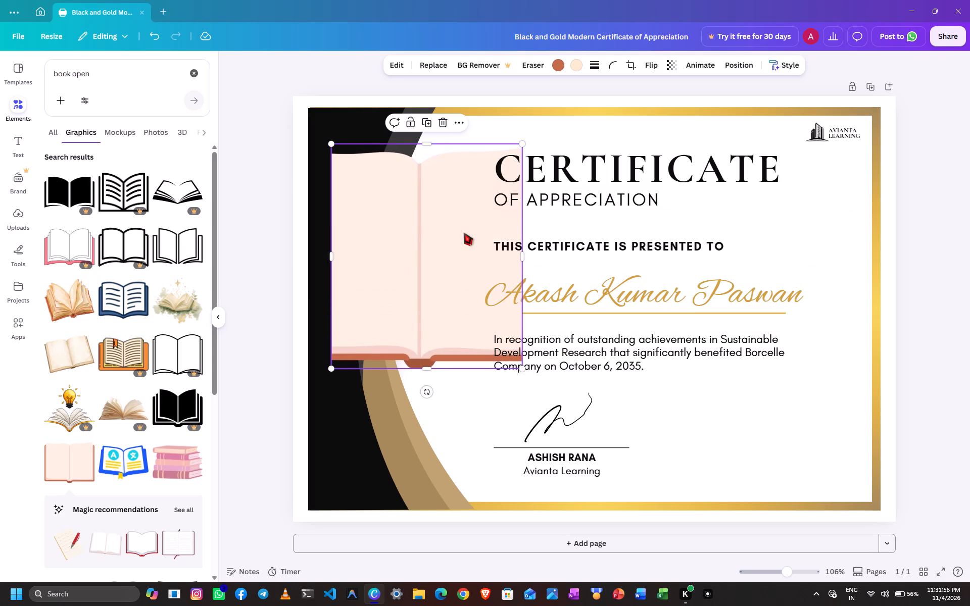
{"action": "left_click", "coordinate": [464, 233]}
{"action": "left_click", "coordinate": [464, 233]}
{"action": "left_click_drag", "start_coordinate": [329, 257], "coordinate": [243, 264]}
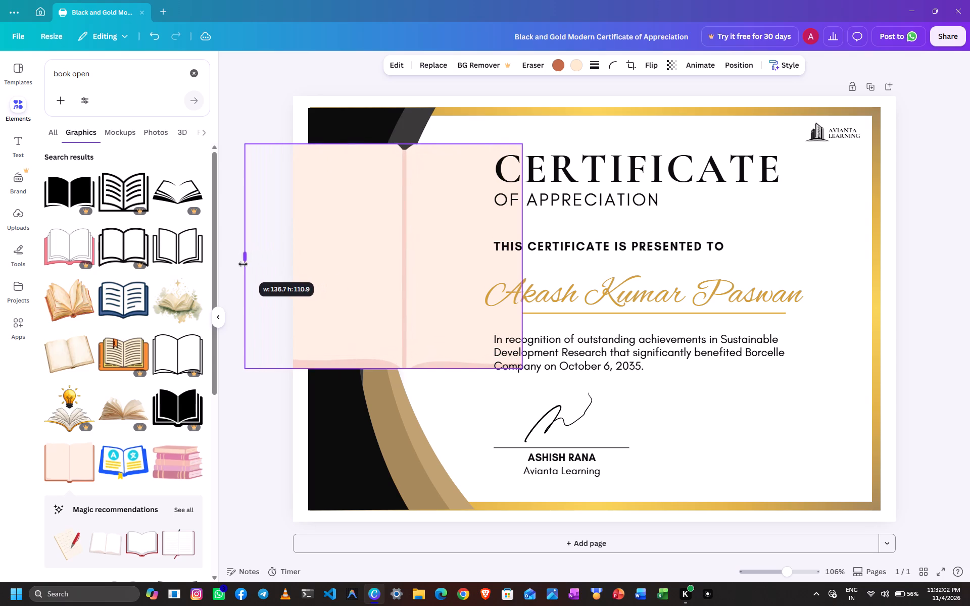
{"action": "left_click_drag", "start_coordinate": [243, 264], "coordinate": [301, 268]}
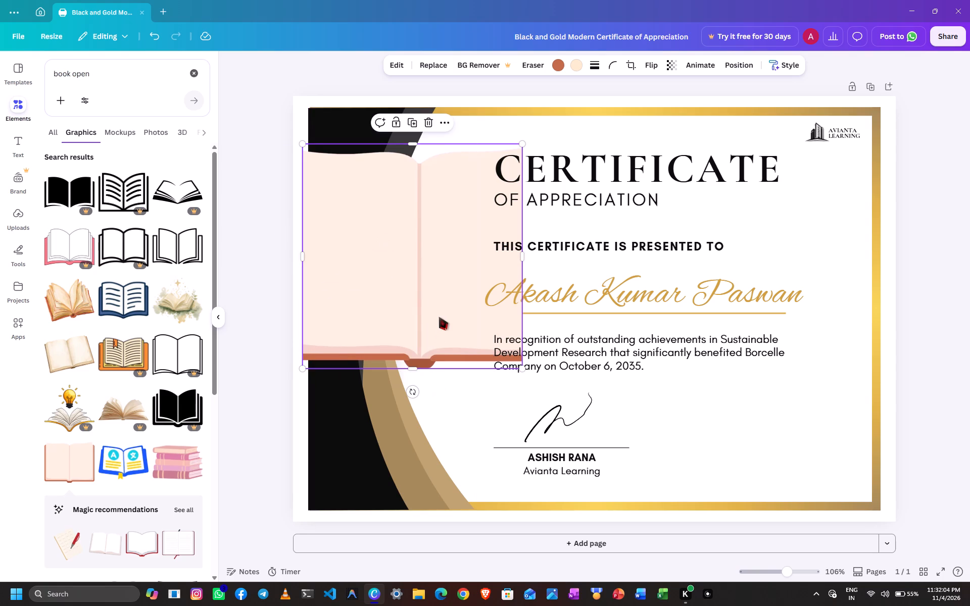
Move the book over the certificate text and widen its frame on both sides to about 140 by 111, uncovering the whole book.
{"action": "left_click_drag", "start_coordinate": [441, 308], "coordinate": [702, 313]}
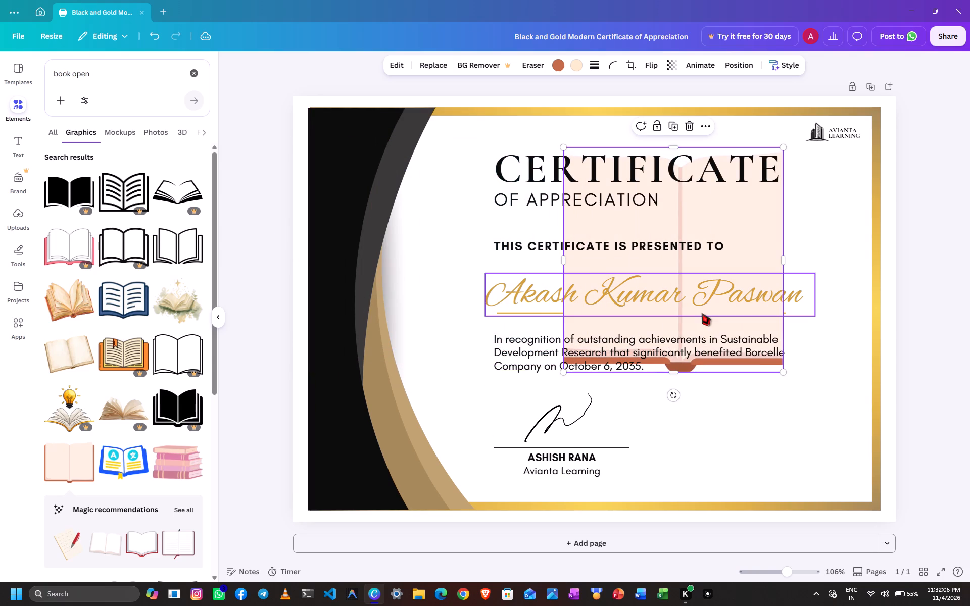
{"action": "left_click_drag", "start_coordinate": [561, 261], "coordinate": [498, 267]}
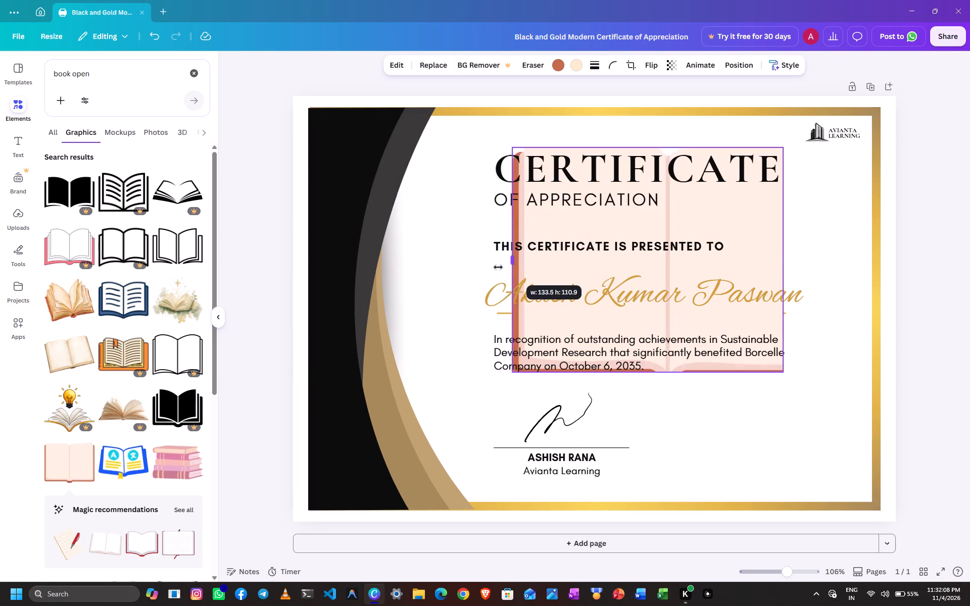
{"action": "left_click_drag", "start_coordinate": [498, 267], "coordinate": [512, 269]}
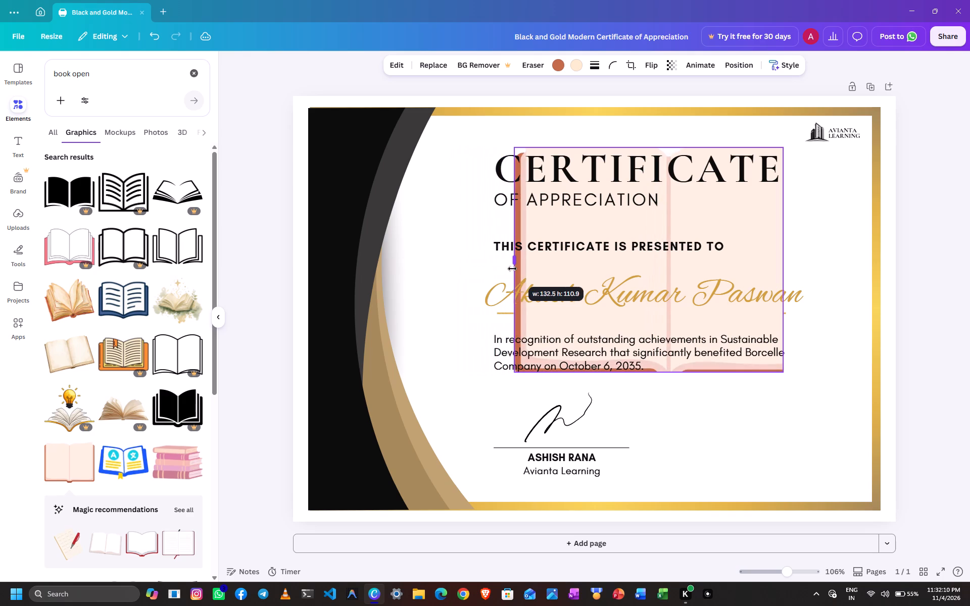
{"action": "left_click_drag", "start_coordinate": [512, 269], "coordinate": [528, 269]}
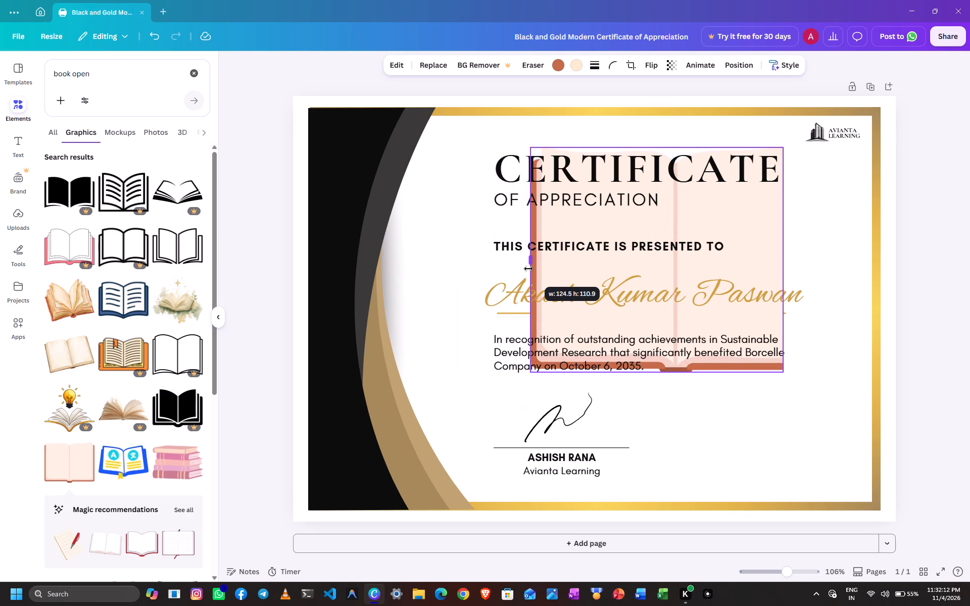
{"action": "left_click_drag", "start_coordinate": [528, 269], "coordinate": [527, 271]}
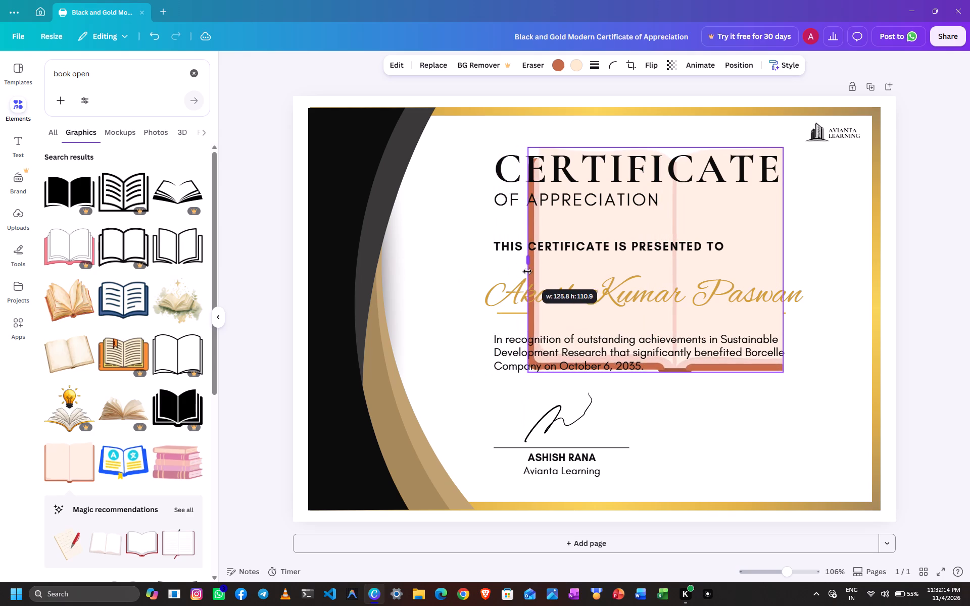
{"action": "left_click_drag", "start_coordinate": [527, 271], "coordinate": [534, 271]}
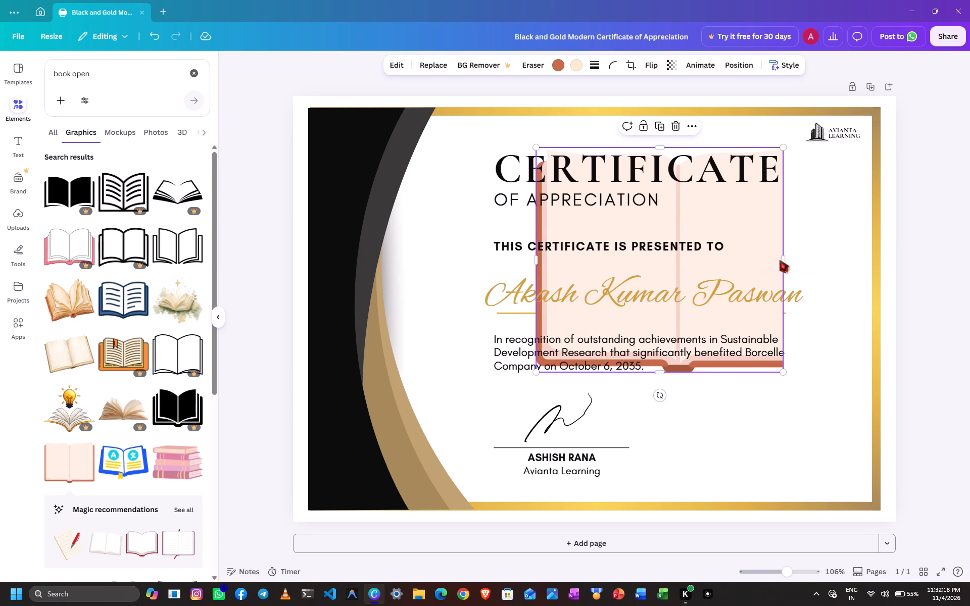
{"action": "left_click_drag", "start_coordinate": [783, 260], "coordinate": [822, 260]}
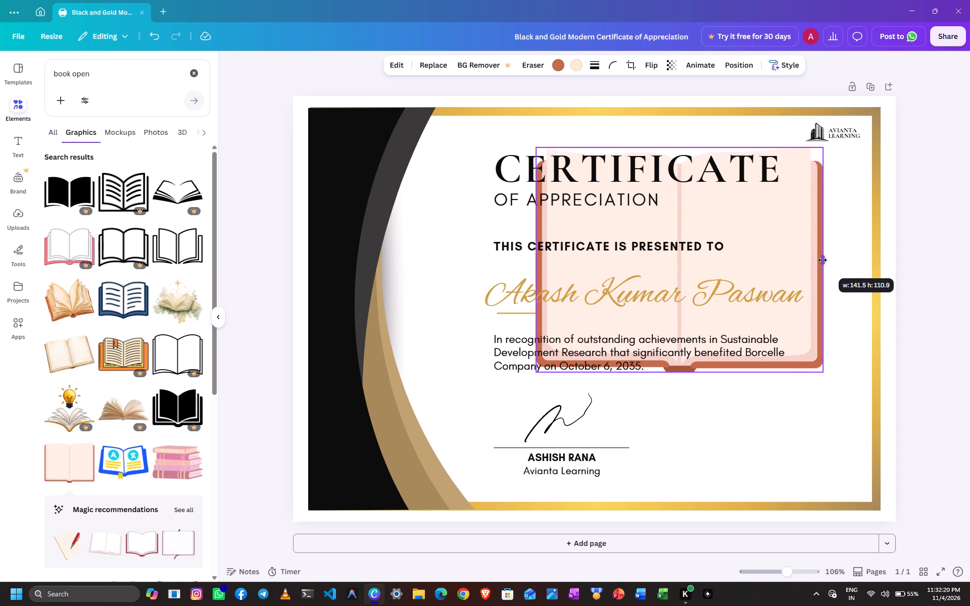
{"action": "left_click_drag", "start_coordinate": [822, 260], "coordinate": [816, 261]}
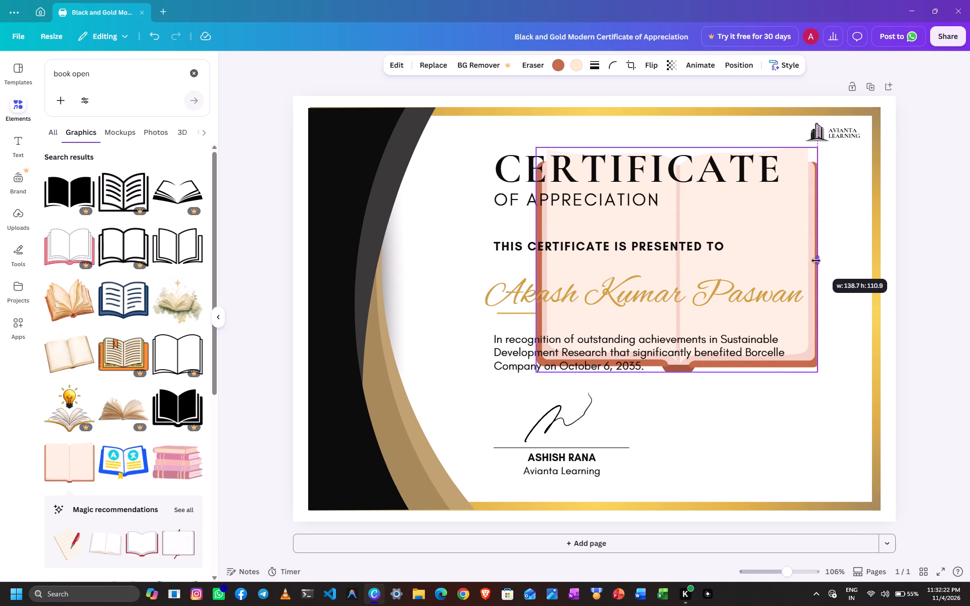
{"action": "left_click_drag", "start_coordinate": [816, 261], "coordinate": [818, 262]}
{"action": "left_click_drag", "start_coordinate": [818, 262], "coordinate": [818, 262]}
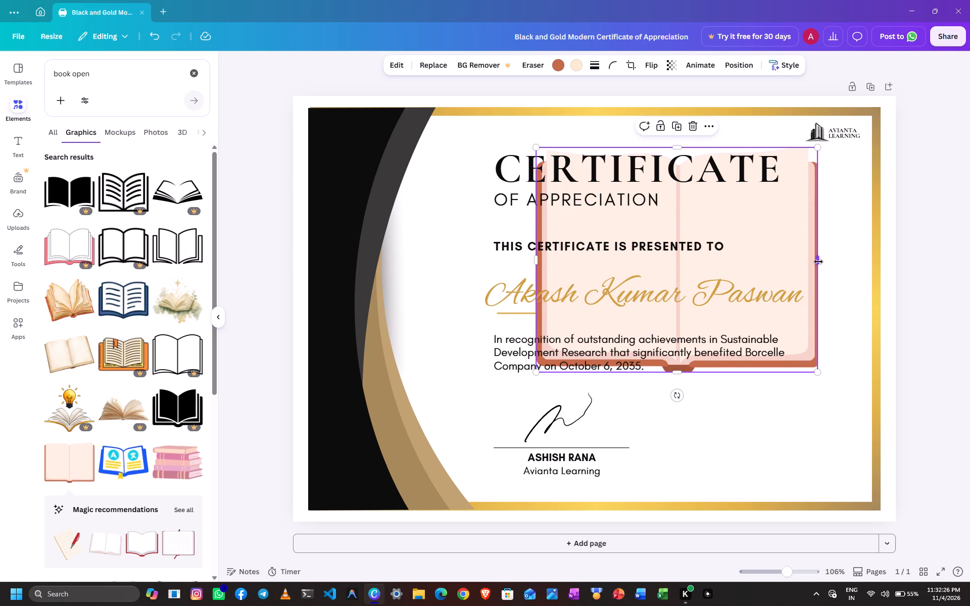
{"action": "left_click", "coordinate": [818, 262]}
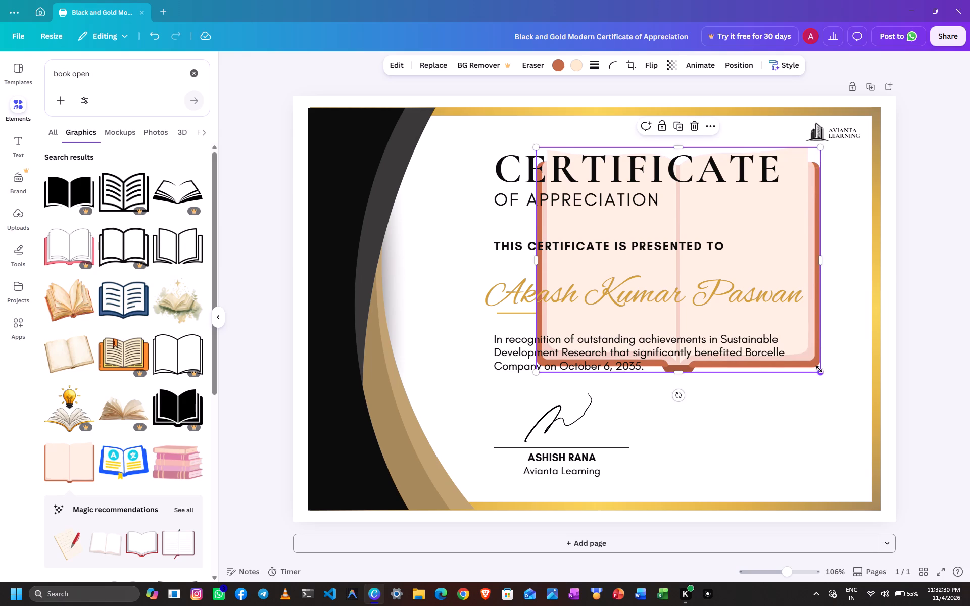
Shrink the open book to about 10 by 7.9 and place it just before the Avianta Learning building logo.
{"action": "left_click_drag", "start_coordinate": [819, 369], "coordinate": [638, 187]}
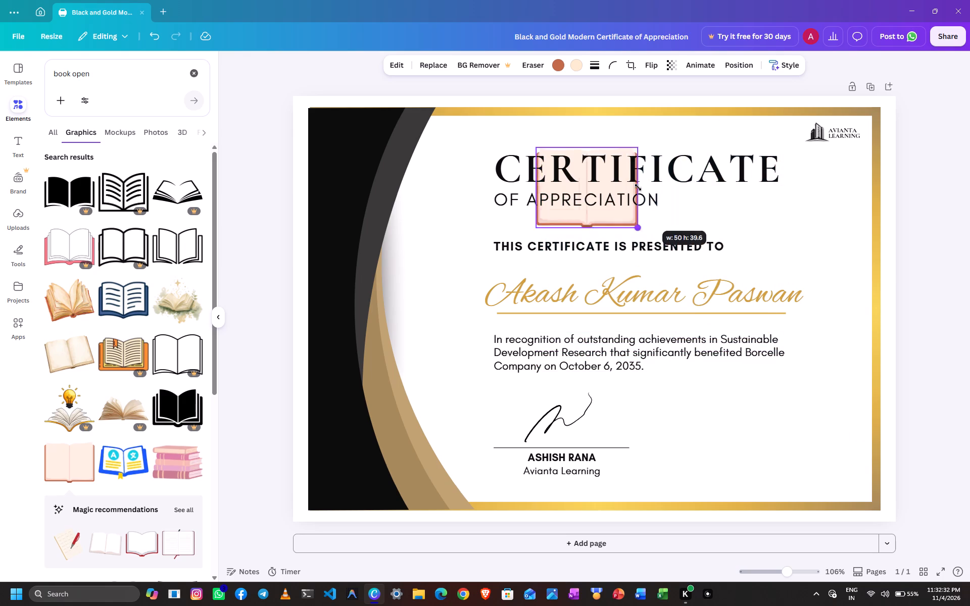
{"action": "left_click_drag", "start_coordinate": [638, 187], "coordinate": [583, 166]}
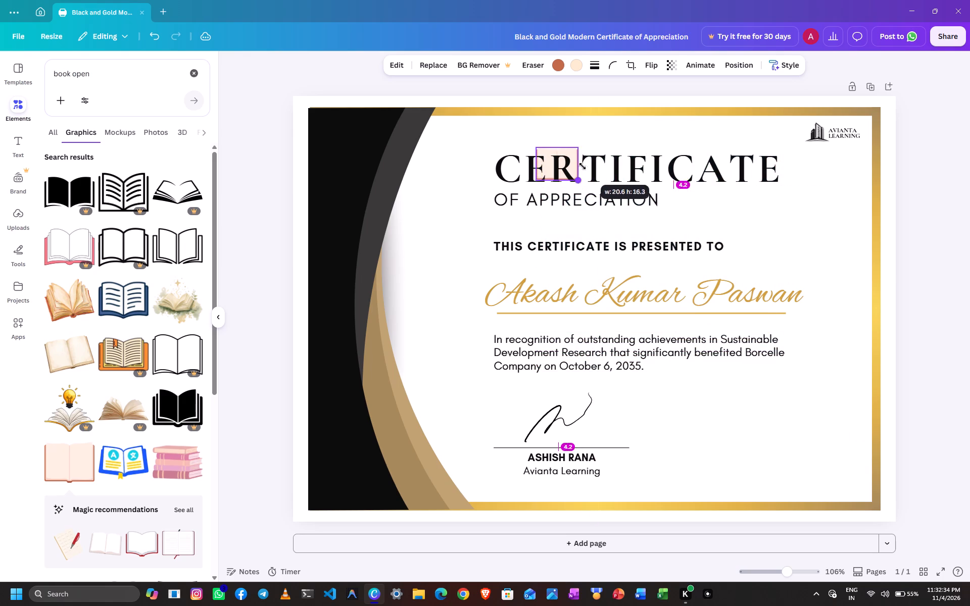
{"action": "left_click_drag", "start_coordinate": [583, 166], "coordinate": [572, 164]}
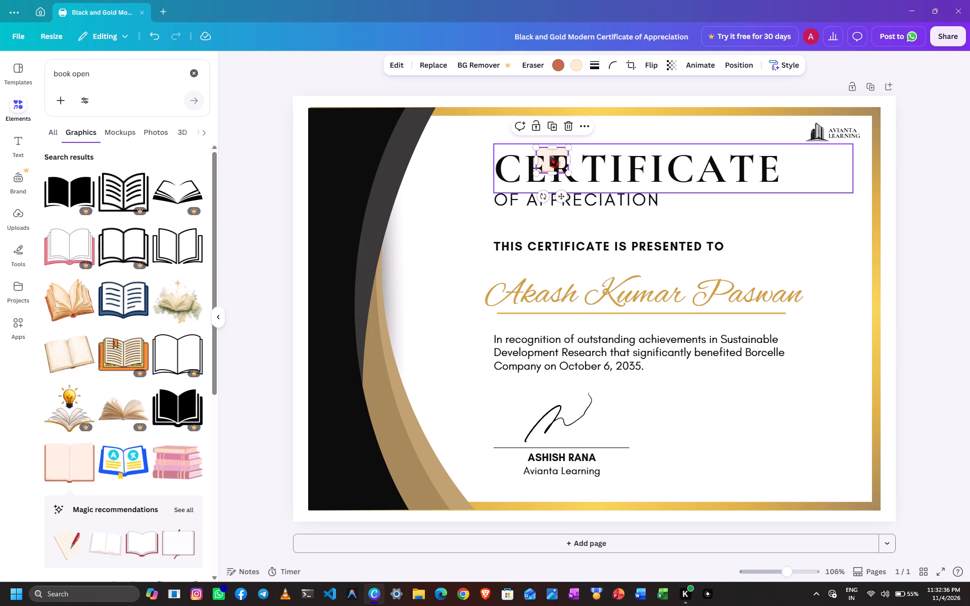
{"action": "left_click_drag", "start_coordinate": [550, 156], "coordinate": [788, 131]}
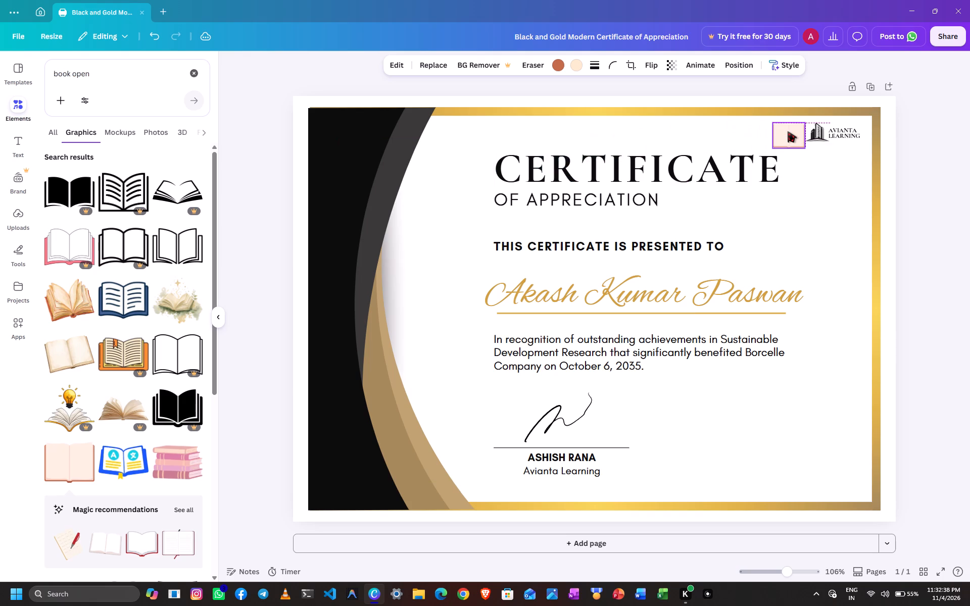
{"action": "left_click_drag", "start_coordinate": [788, 131], "coordinate": [788, 131]}
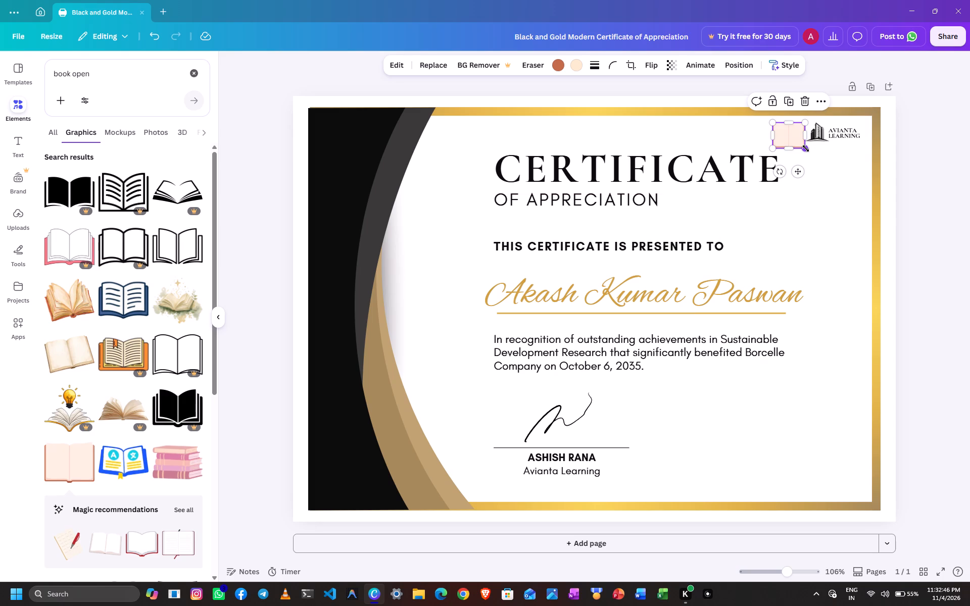
{"action": "left_click_drag", "start_coordinate": [806, 148], "coordinate": [788, 142]}
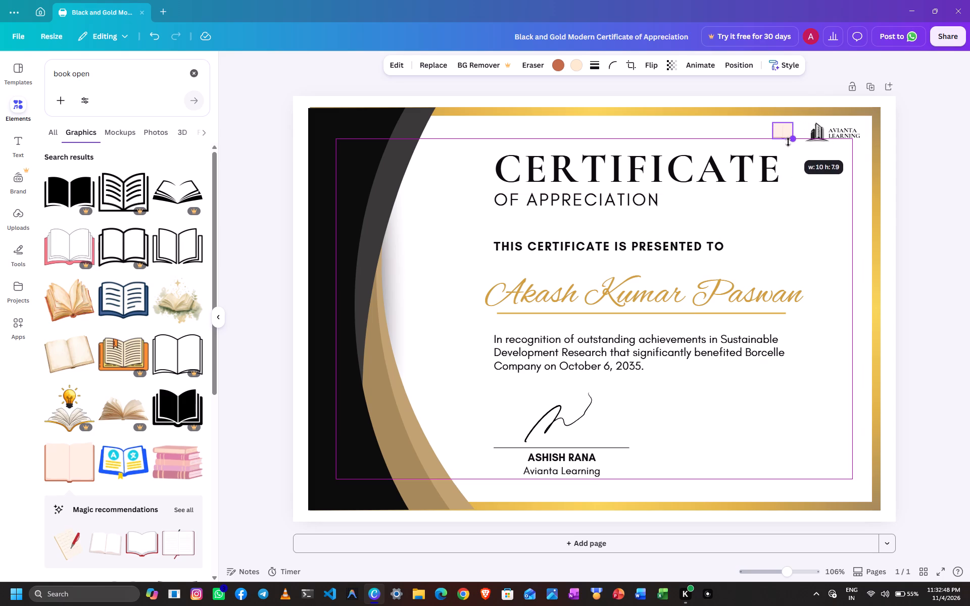
Recolor the book's pale peach color with the black sampled from the certificate's curved side panel.
{"action": "left_click", "coordinate": [575, 65]}
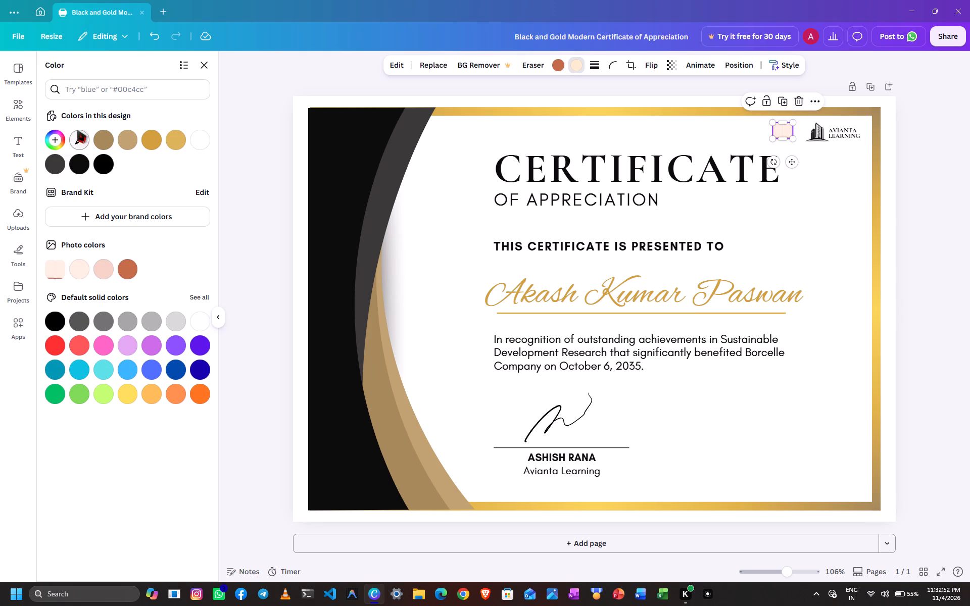
{"action": "left_click", "coordinate": [80, 137]}
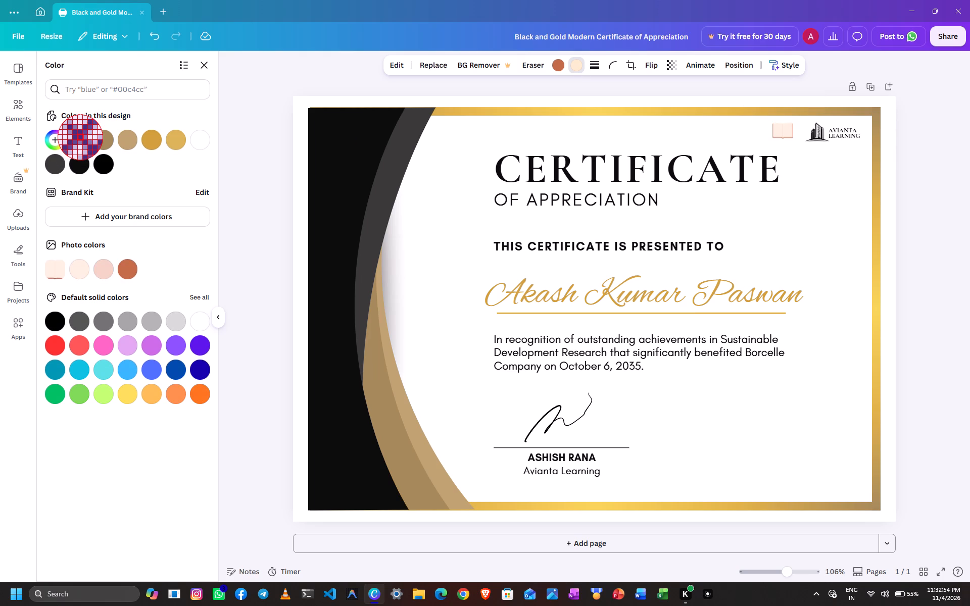
{"action": "left_click", "coordinate": [334, 245]}
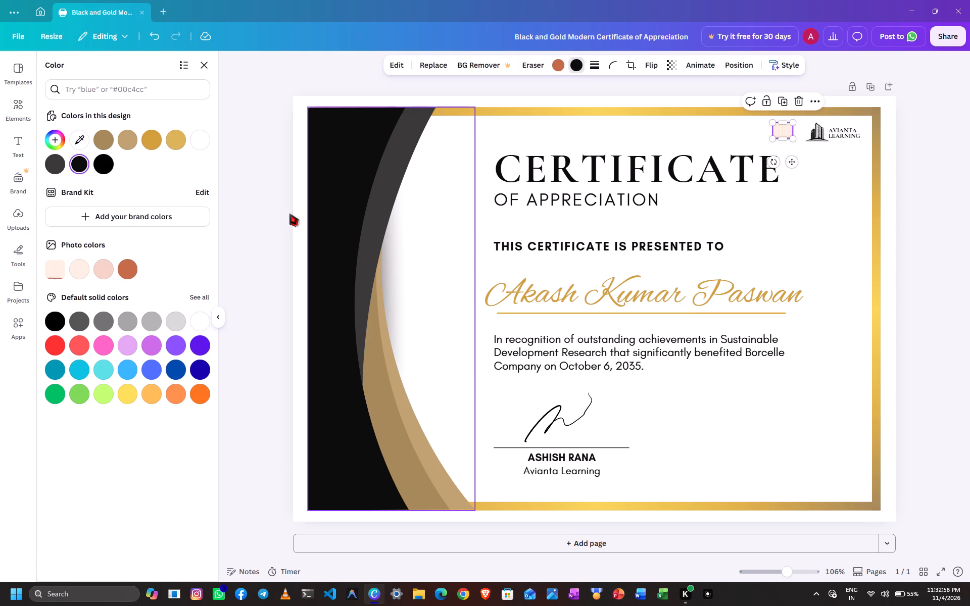
{"action": "left_click", "coordinate": [261, 189]}
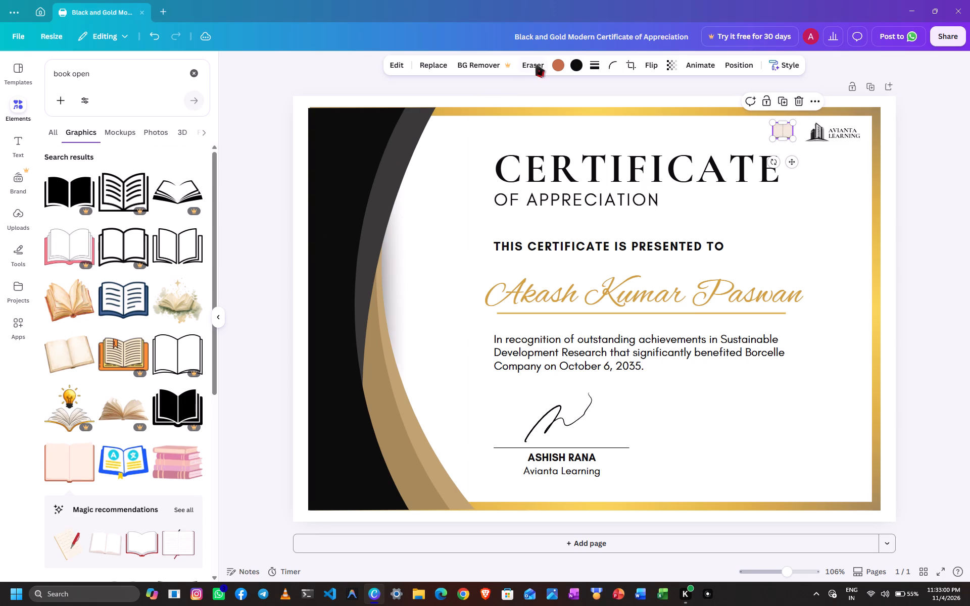
Recolor the book's reddish-brown color with the gold sampled from the certificate's bottom border, keeping the book selected.
{"action": "left_click", "coordinate": [556, 64]}
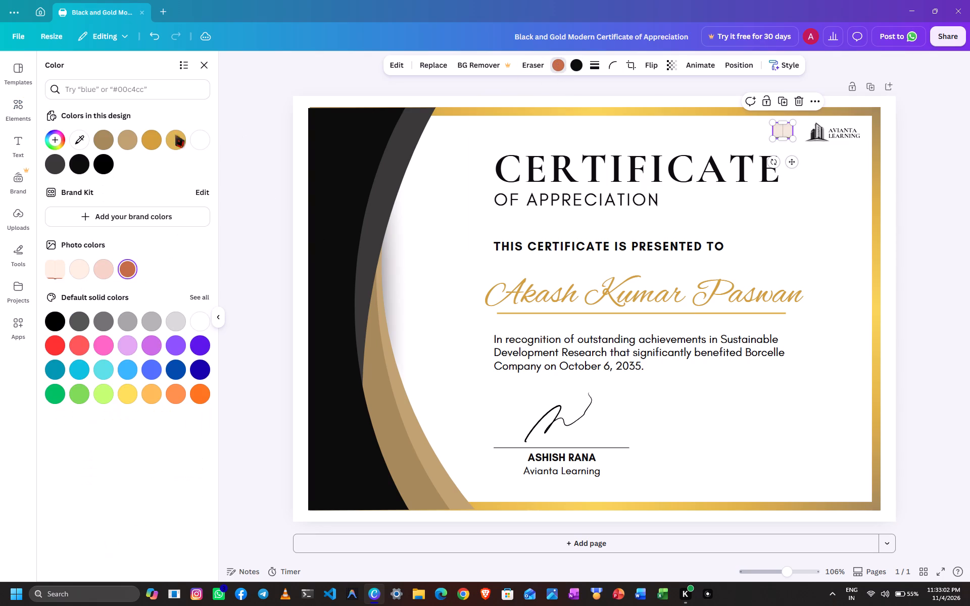
{"action": "left_click", "coordinate": [84, 139]}
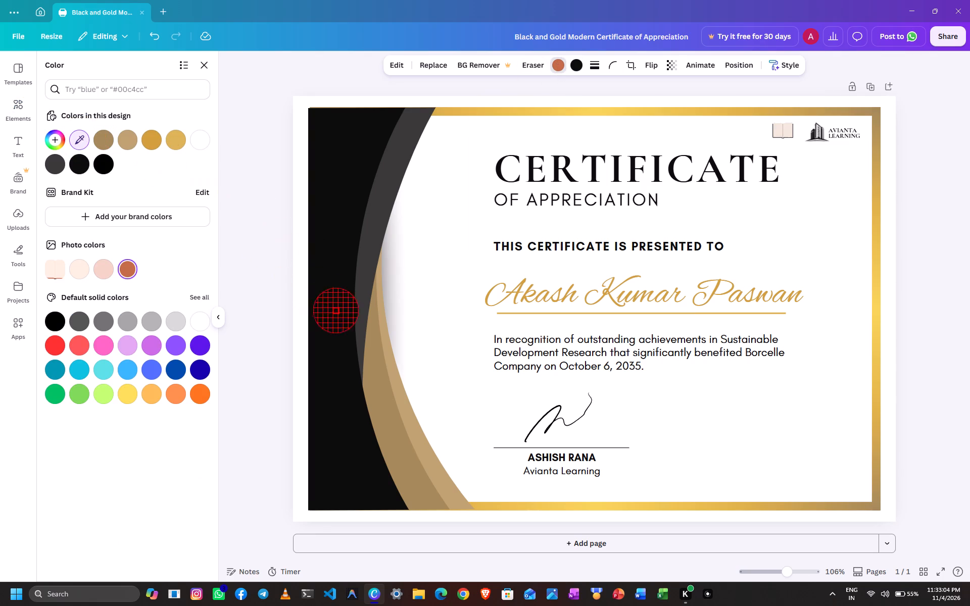
{"action": "left_click", "coordinate": [513, 504]}
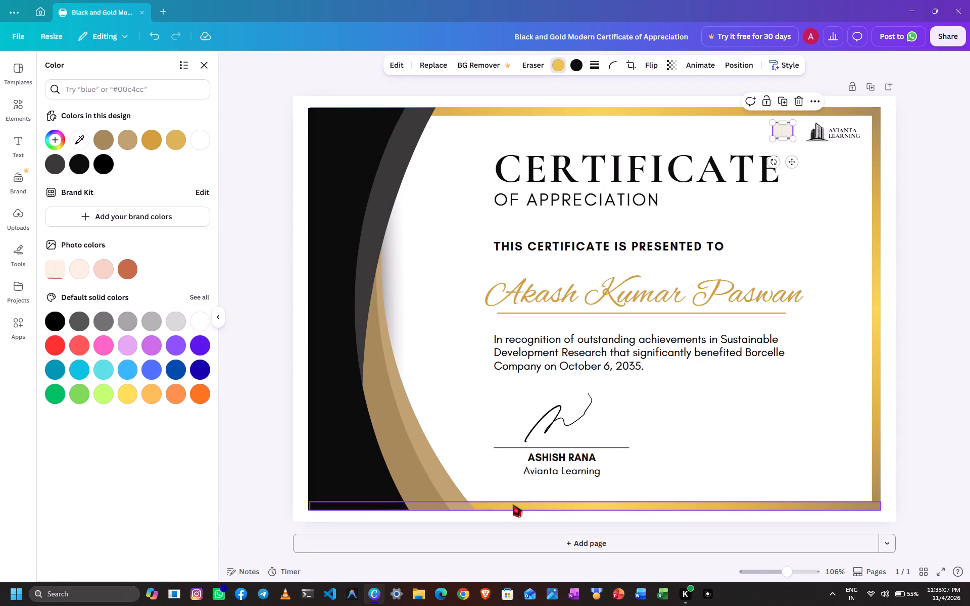
{"action": "left_click", "coordinate": [764, 232]}
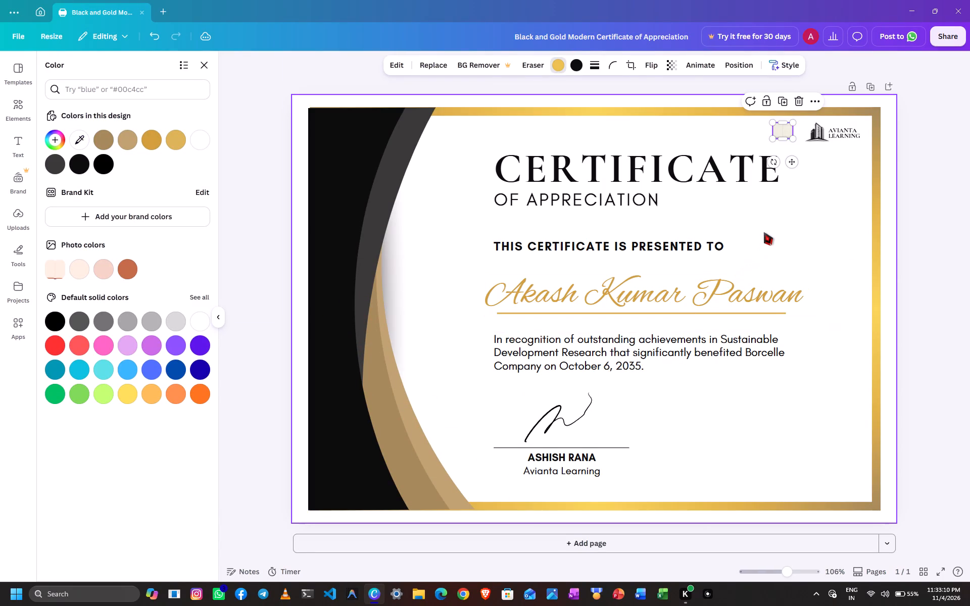
{"action": "left_click", "coordinate": [785, 131]}
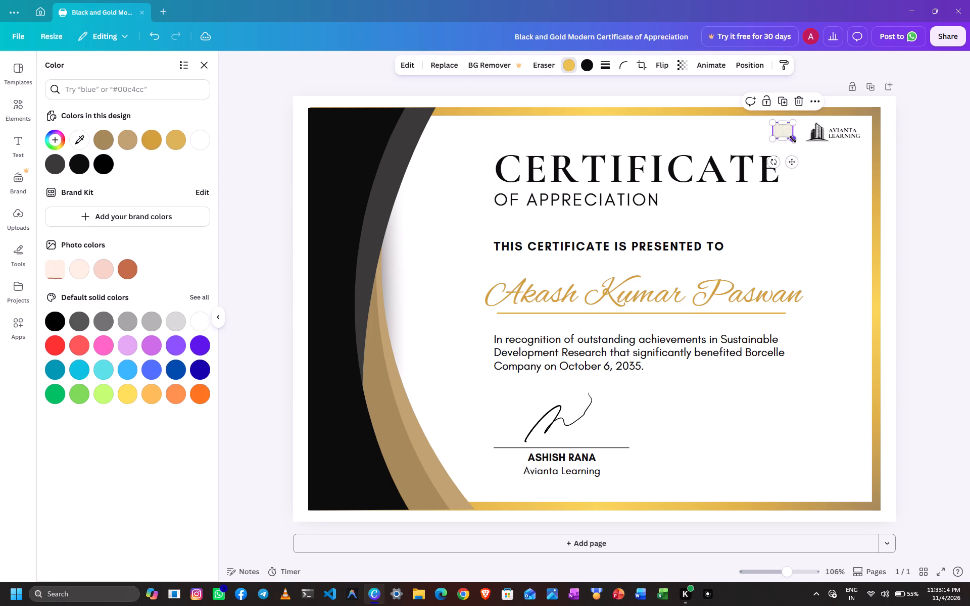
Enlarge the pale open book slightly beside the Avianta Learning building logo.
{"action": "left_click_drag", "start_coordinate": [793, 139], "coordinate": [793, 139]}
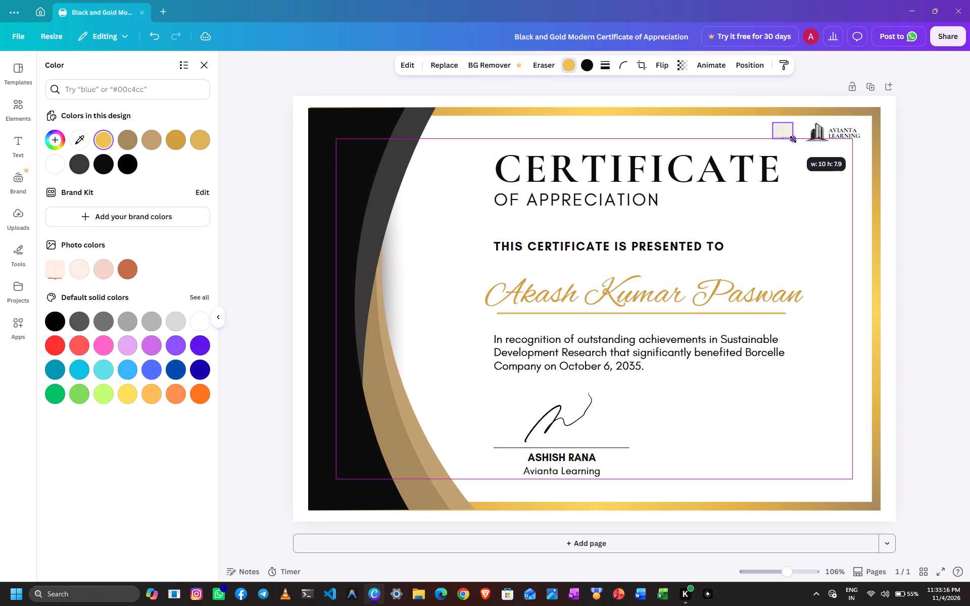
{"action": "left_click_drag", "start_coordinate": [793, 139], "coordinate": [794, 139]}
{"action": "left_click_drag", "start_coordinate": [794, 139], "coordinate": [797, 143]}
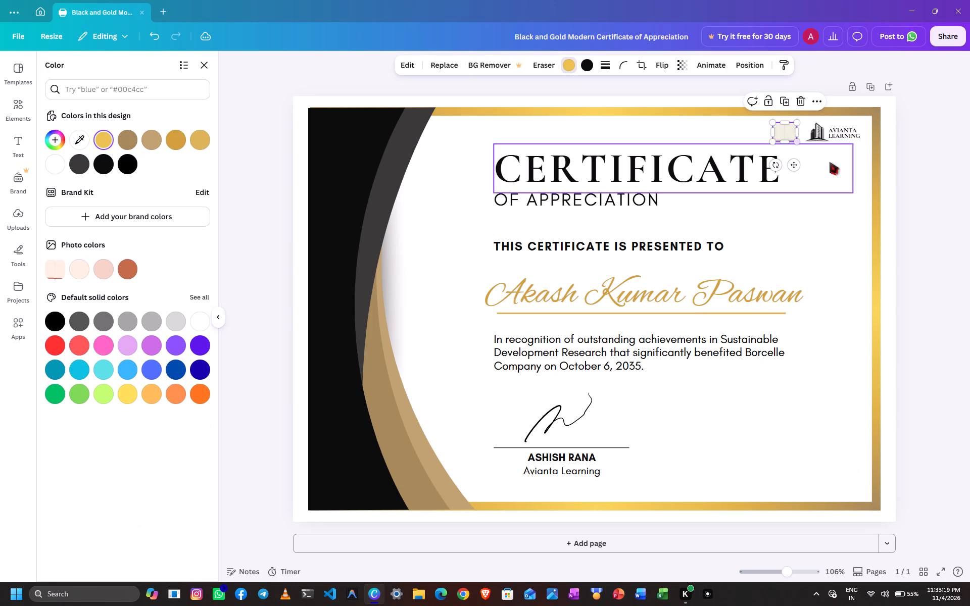
Delete the building graphic beside the AVIANTA LEARNING text.
{"action": "left_click", "coordinate": [817, 133]}
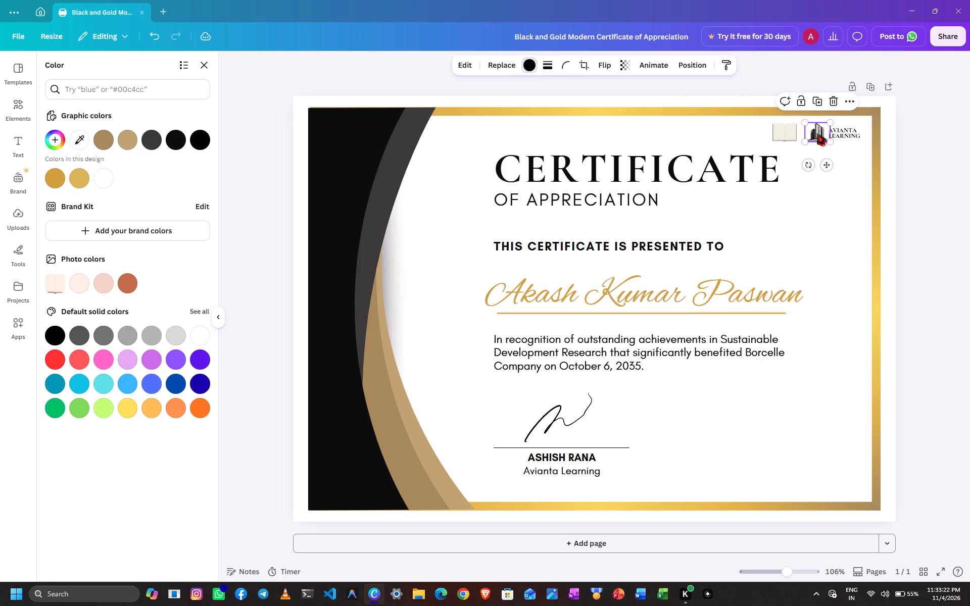
{"action": "key", "text": "BackSpace"}
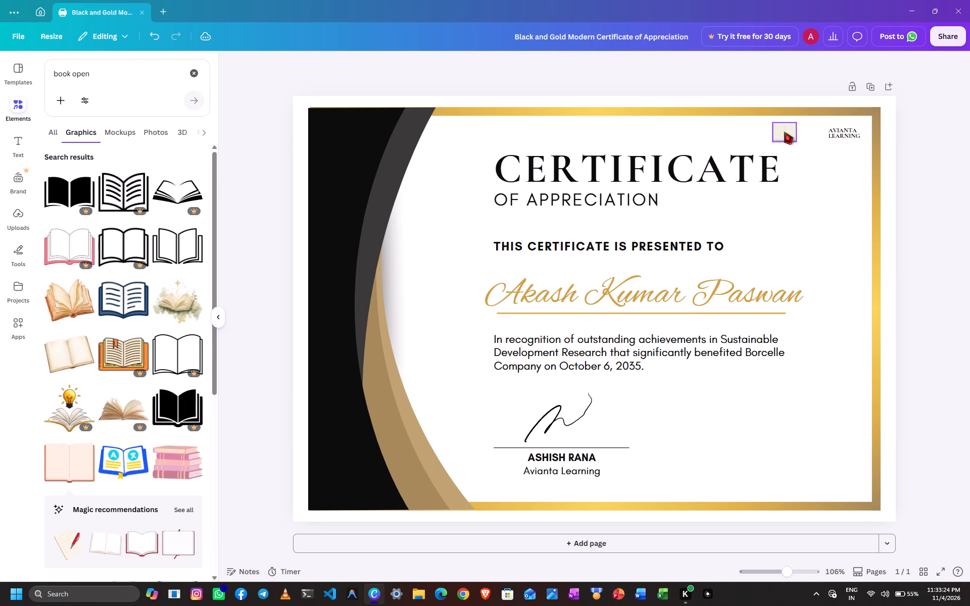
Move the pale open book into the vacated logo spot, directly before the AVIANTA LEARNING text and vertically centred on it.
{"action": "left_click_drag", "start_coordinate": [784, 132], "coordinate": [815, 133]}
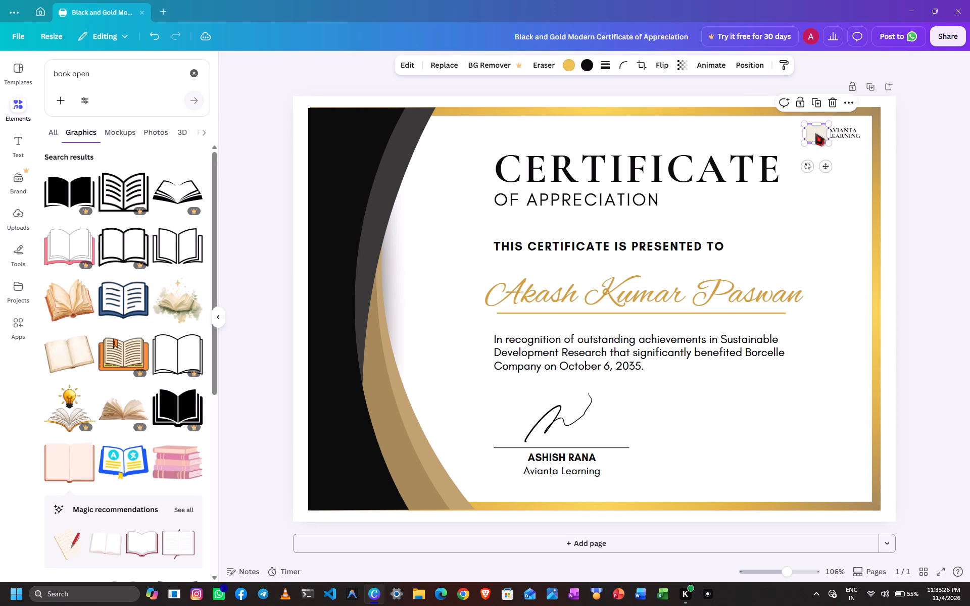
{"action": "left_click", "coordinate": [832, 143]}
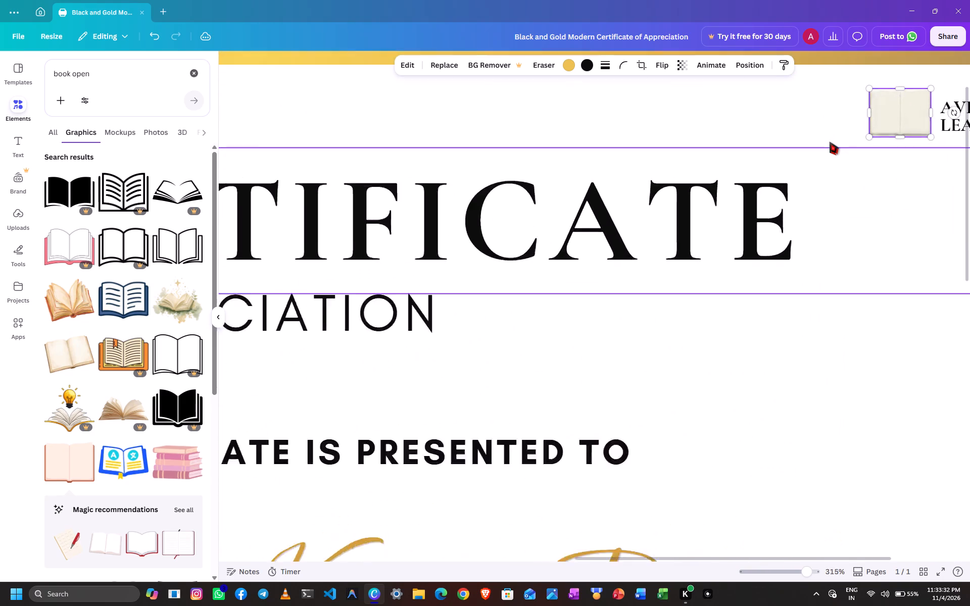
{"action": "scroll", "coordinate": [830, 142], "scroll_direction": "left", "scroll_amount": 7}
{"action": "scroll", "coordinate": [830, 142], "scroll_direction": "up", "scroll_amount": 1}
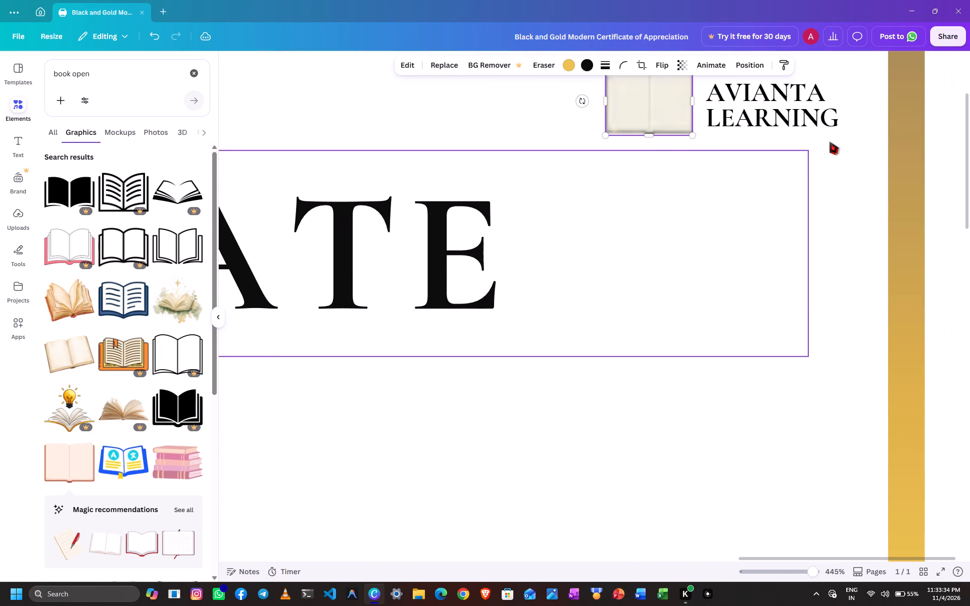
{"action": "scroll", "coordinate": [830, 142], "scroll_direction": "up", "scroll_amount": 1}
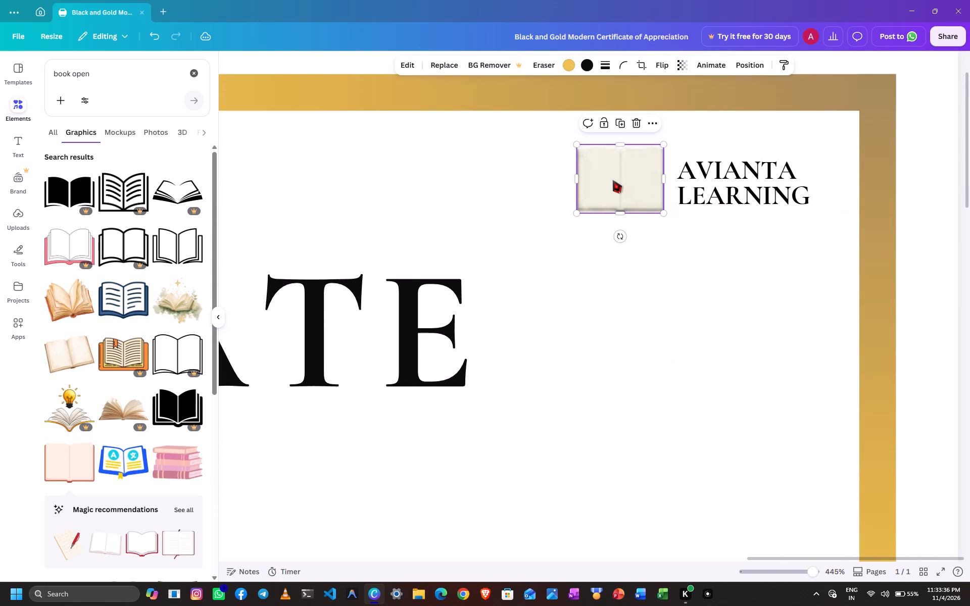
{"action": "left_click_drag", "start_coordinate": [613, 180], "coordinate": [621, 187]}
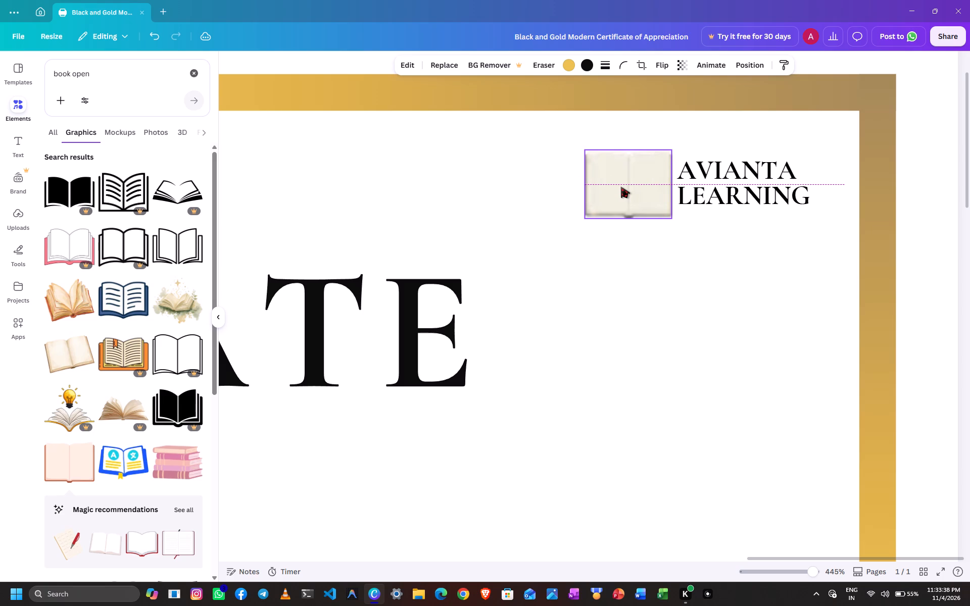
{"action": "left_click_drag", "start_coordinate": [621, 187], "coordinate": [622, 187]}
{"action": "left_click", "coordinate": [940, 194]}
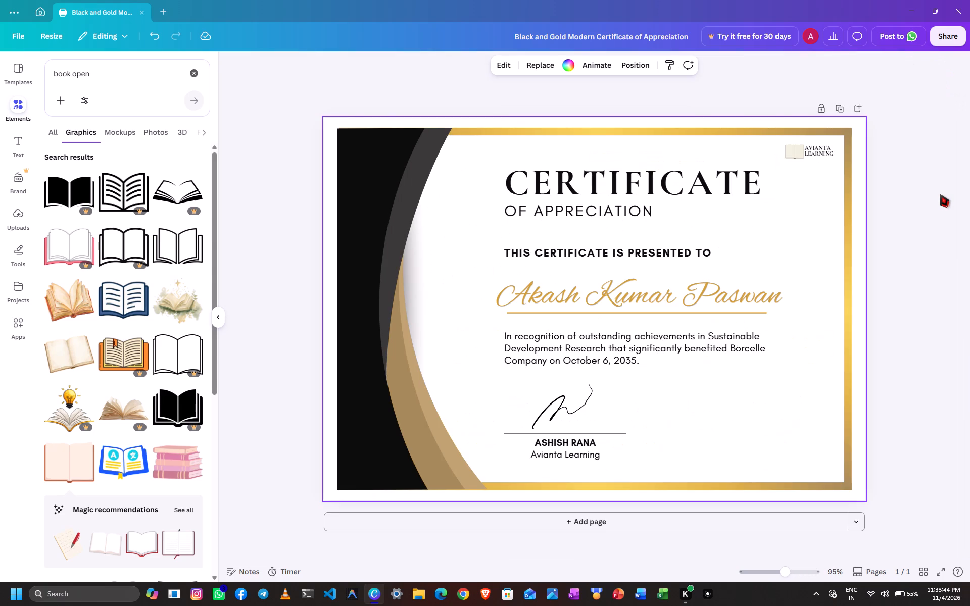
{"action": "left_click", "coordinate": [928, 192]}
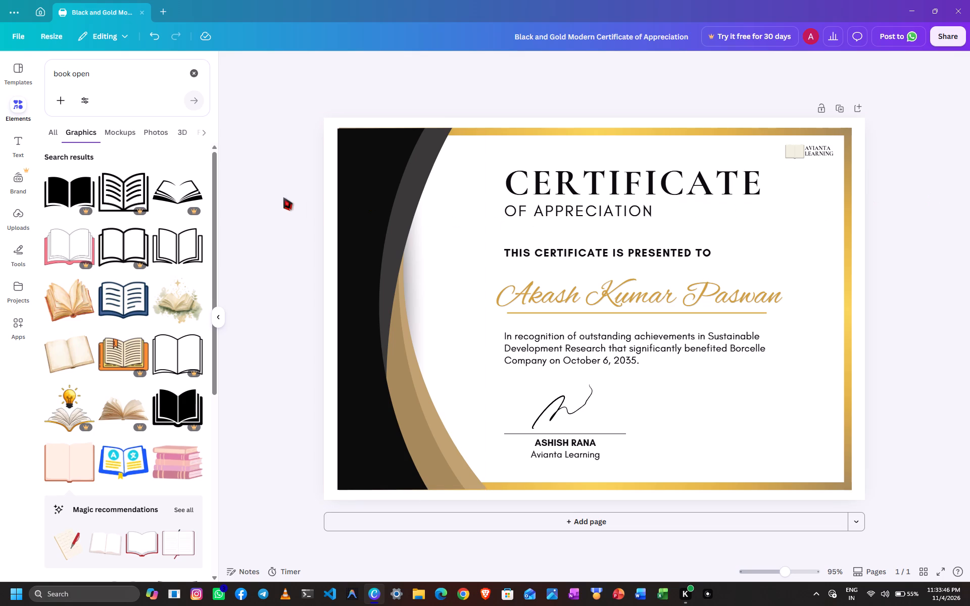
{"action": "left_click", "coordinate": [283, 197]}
Add the solid black open book graphic without a crown badge from the "book open" results to the certificate.
{"action": "left_click", "coordinate": [91, 73]}
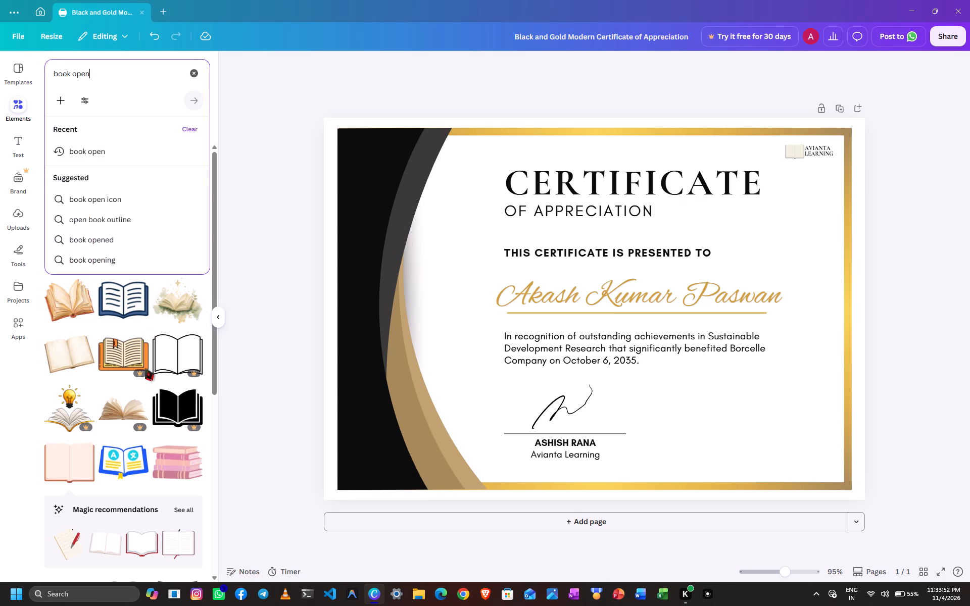
{"action": "scroll", "coordinate": [138, 422], "scroll_direction": "down", "scroll_amount": 3}
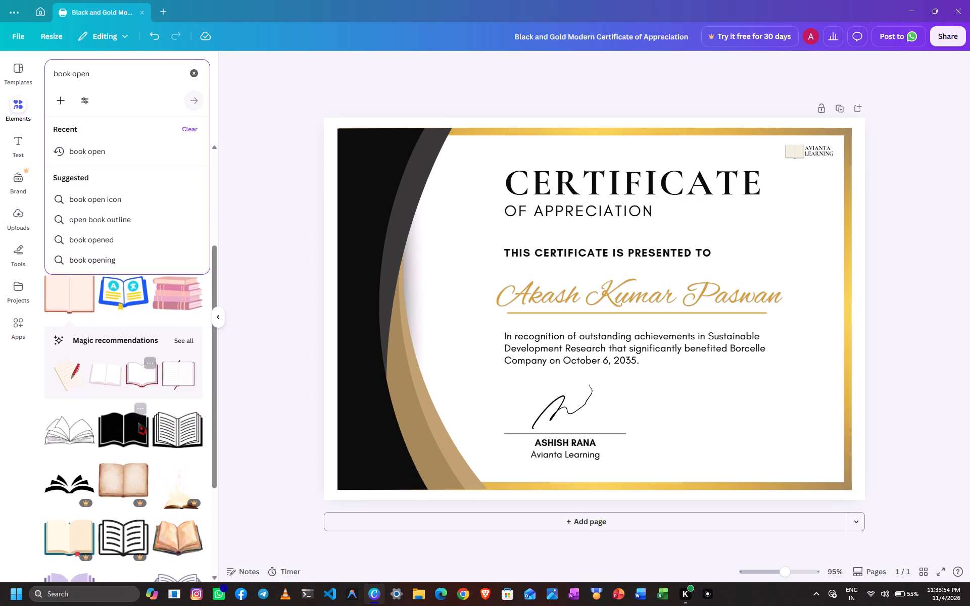
{"action": "scroll", "coordinate": [138, 422], "scroll_direction": "down", "scroll_amount": 1}
{"action": "left_click", "coordinate": [121, 427]}
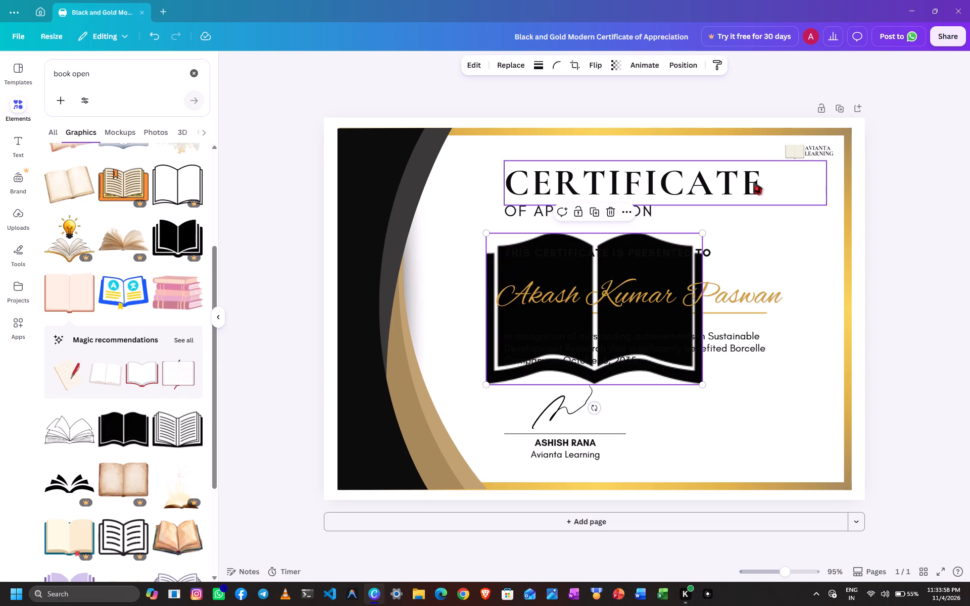
Delete the small pale book beside the AVIANTA LEARNING text.
{"action": "left_click", "coordinate": [795, 153]}
{"action": "key", "text": "BackSpace"}
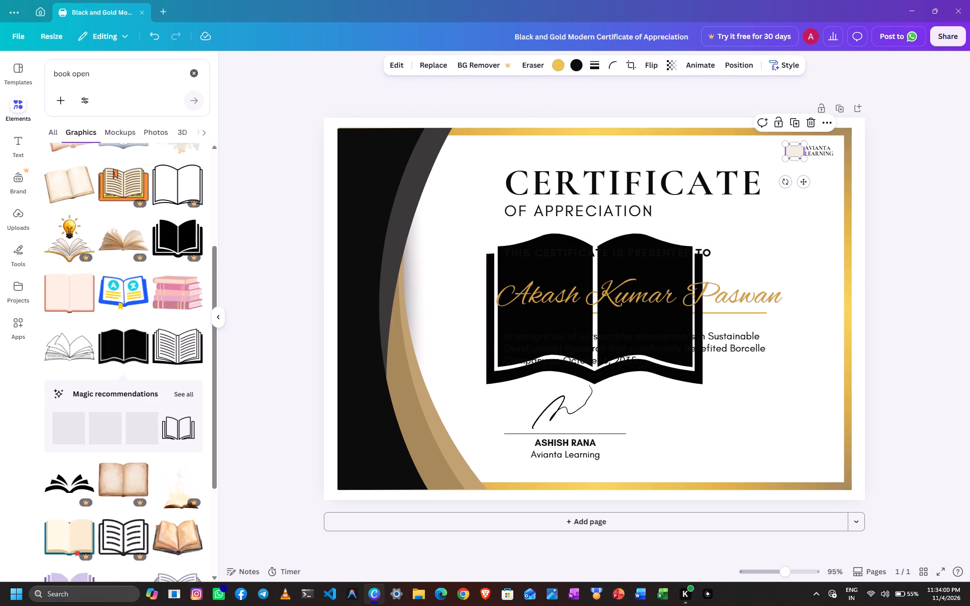
Shrink the black open book to a small icon and move it beside the AVIANTA LEARNING text.
{"action": "left_click", "coordinate": [624, 295]}
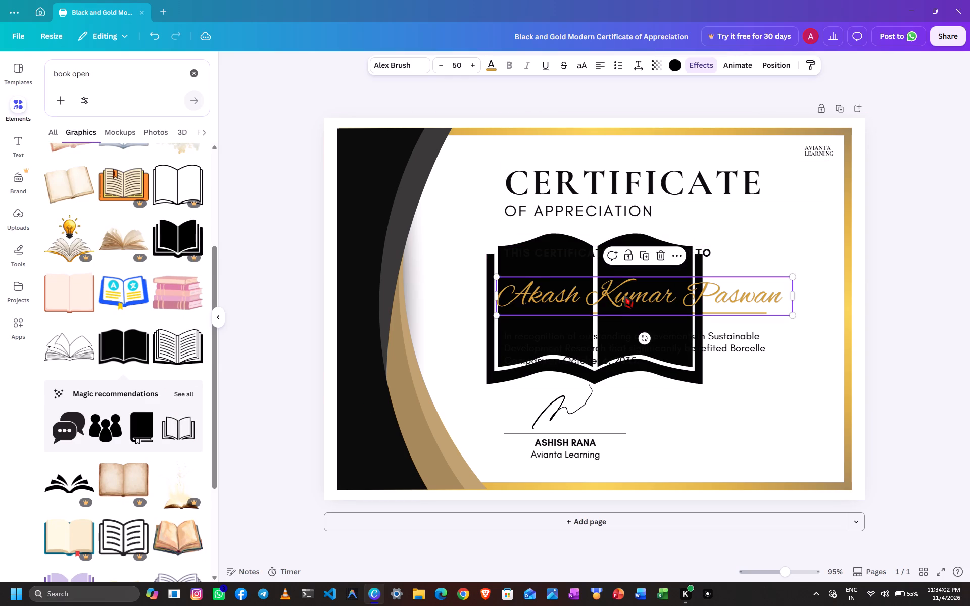
{"action": "left_click", "coordinate": [491, 331]}
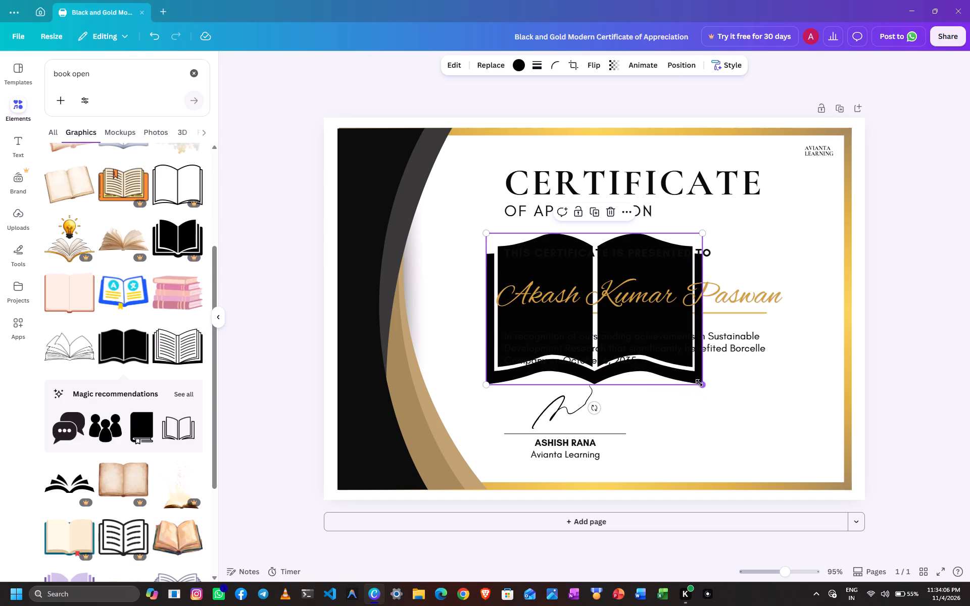
{"action": "left_click_drag", "start_coordinate": [699, 383], "coordinate": [532, 288]}
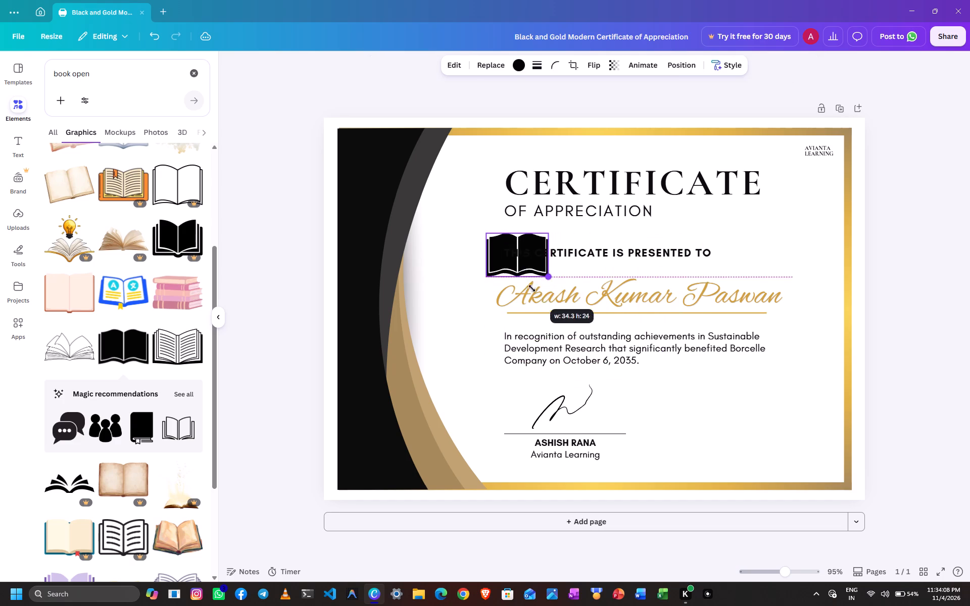
{"action": "left_click_drag", "start_coordinate": [532, 288], "coordinate": [509, 259]}
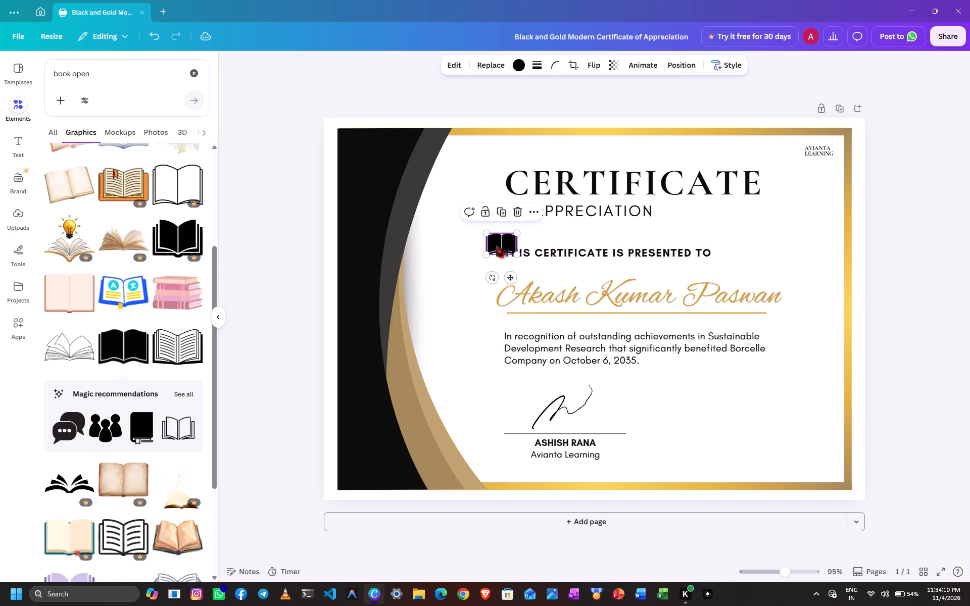
{"action": "left_click_drag", "start_coordinate": [496, 243], "coordinate": [782, 157]}
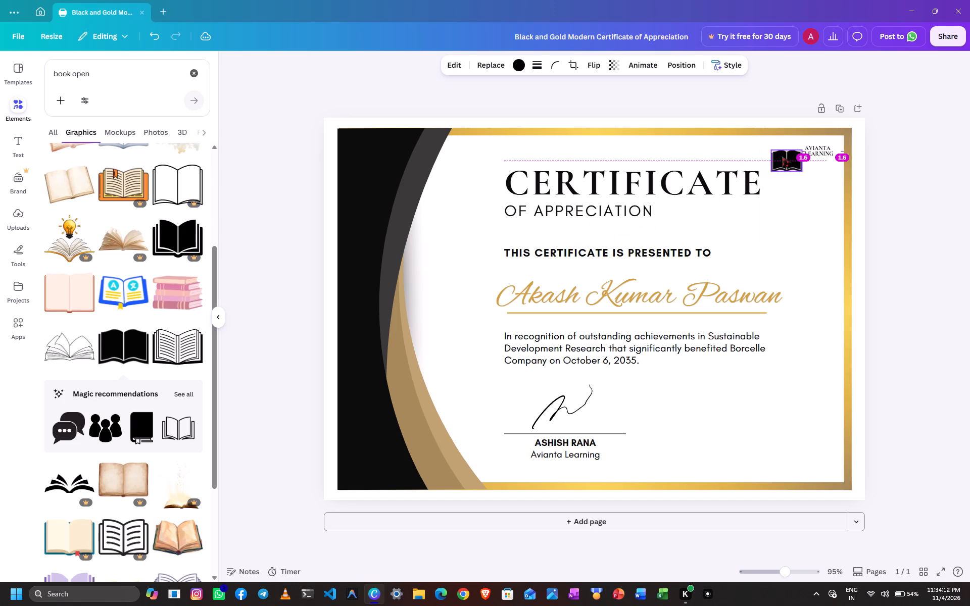
{"action": "left_click_drag", "start_coordinate": [782, 157], "coordinate": [786, 153]}
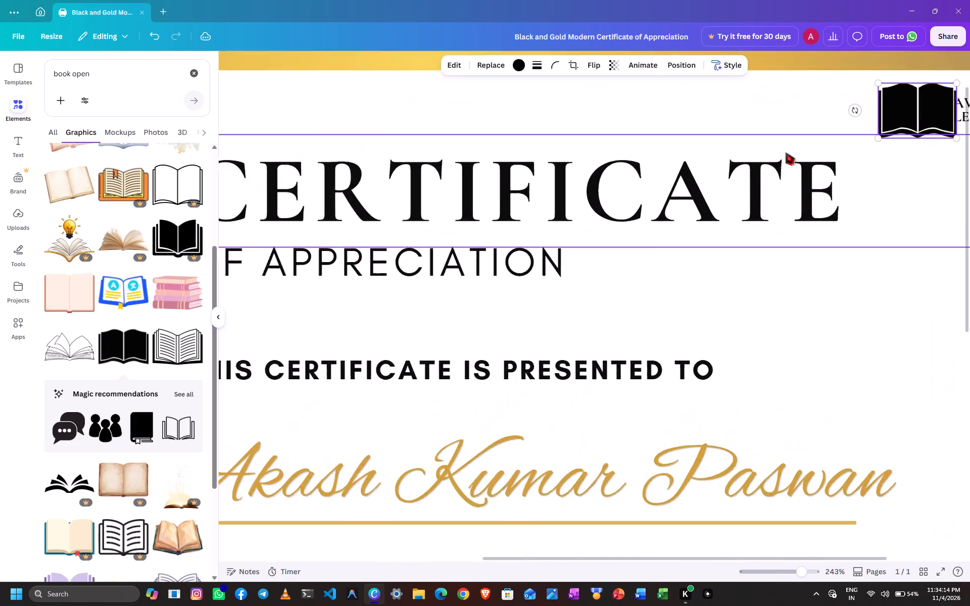
Shrink the black book further, to slightly taller than the two-line AVIANTA LEARNING text, and place it directly before that text.
{"action": "scroll", "coordinate": [786, 153], "scroll_direction": "left", "scroll_amount": 7}
{"action": "scroll", "coordinate": [786, 153], "scroll_direction": "up", "scroll_amount": 3}
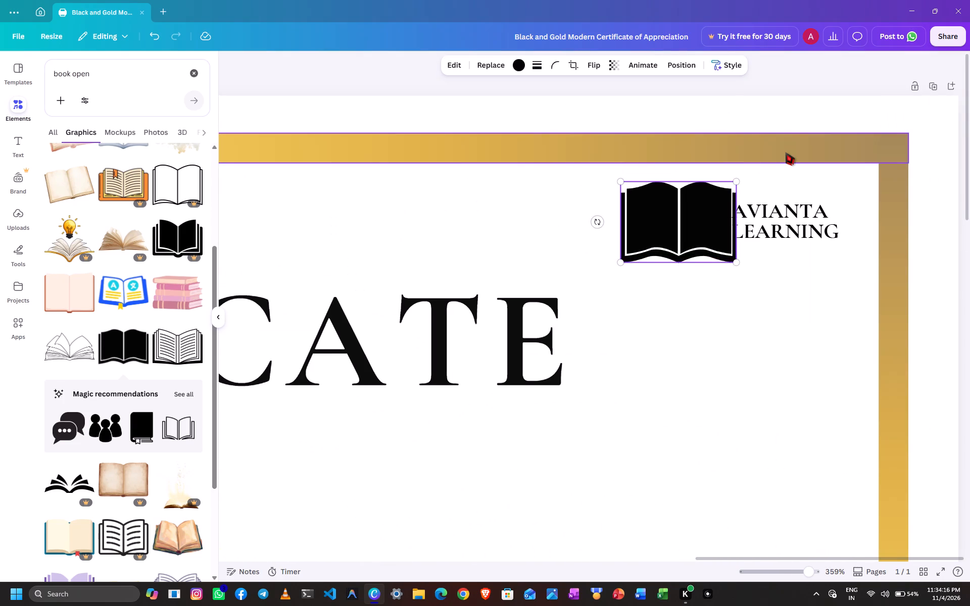
{"action": "left_click_drag", "start_coordinate": [734, 263], "coordinate": [719, 261]}
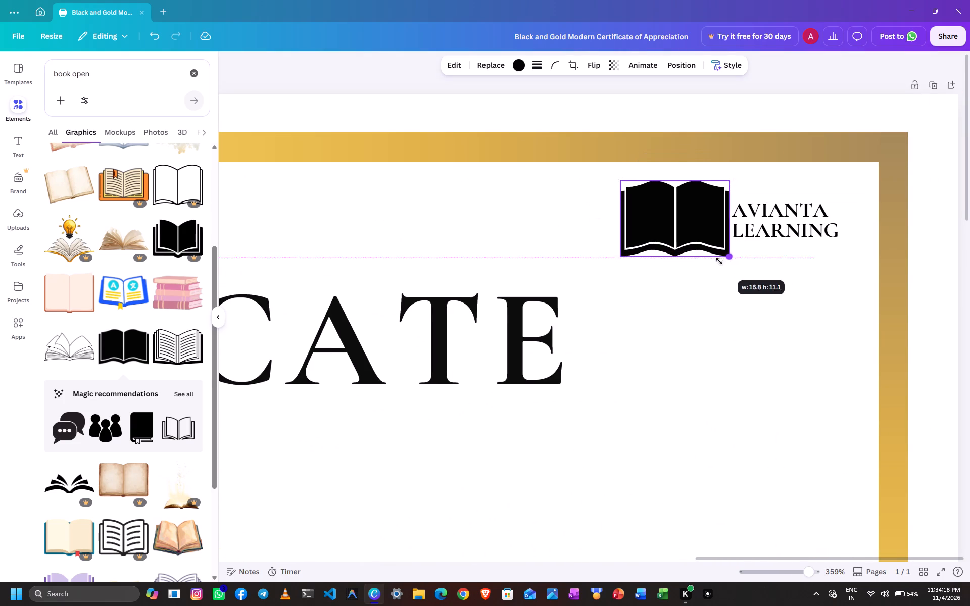
{"action": "left_click_drag", "start_coordinate": [719, 261], "coordinate": [689, 238]}
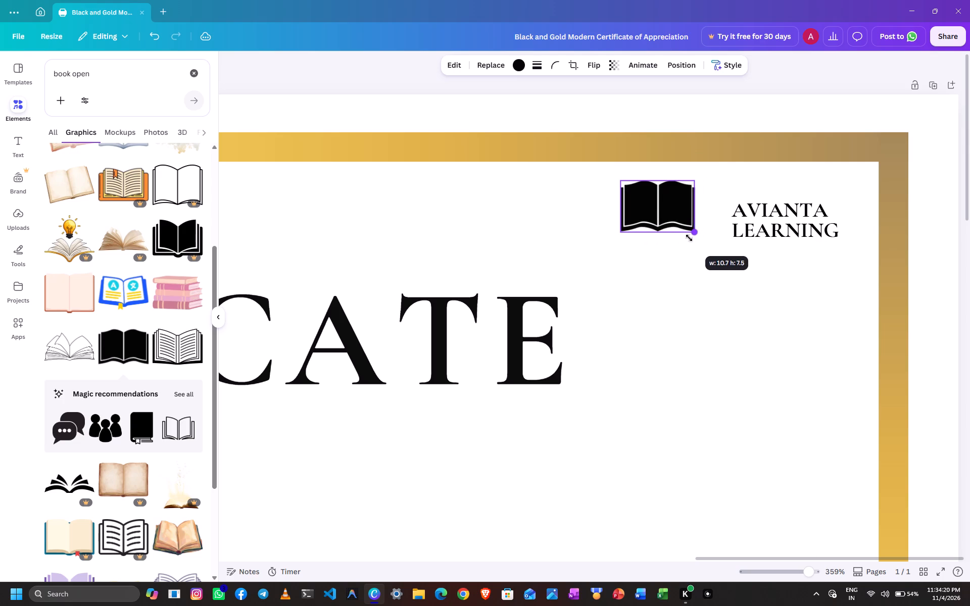
{"action": "left_click_drag", "start_coordinate": [689, 238], "coordinate": [675, 232]}
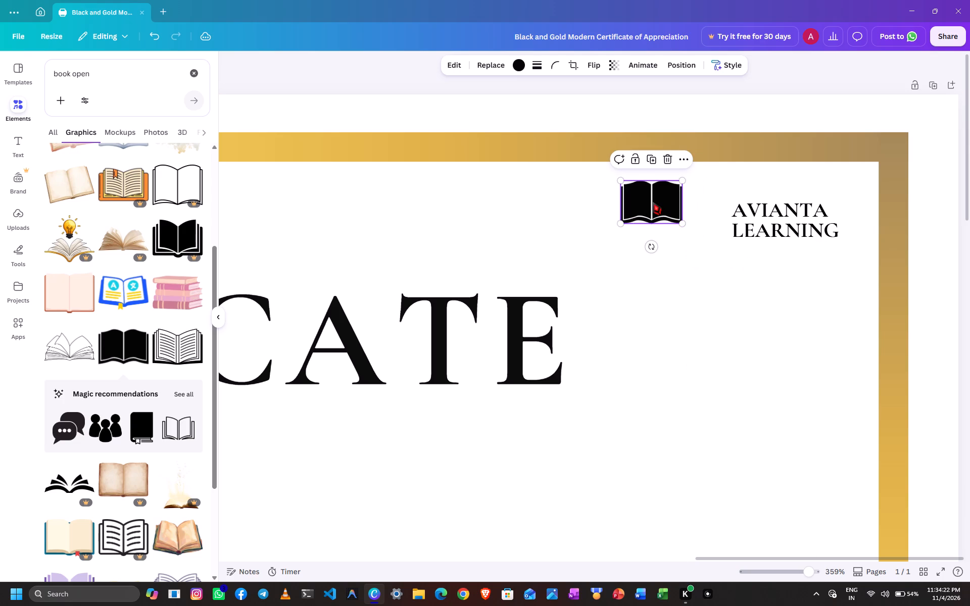
{"action": "left_click_drag", "start_coordinate": [653, 202], "coordinate": [697, 223]}
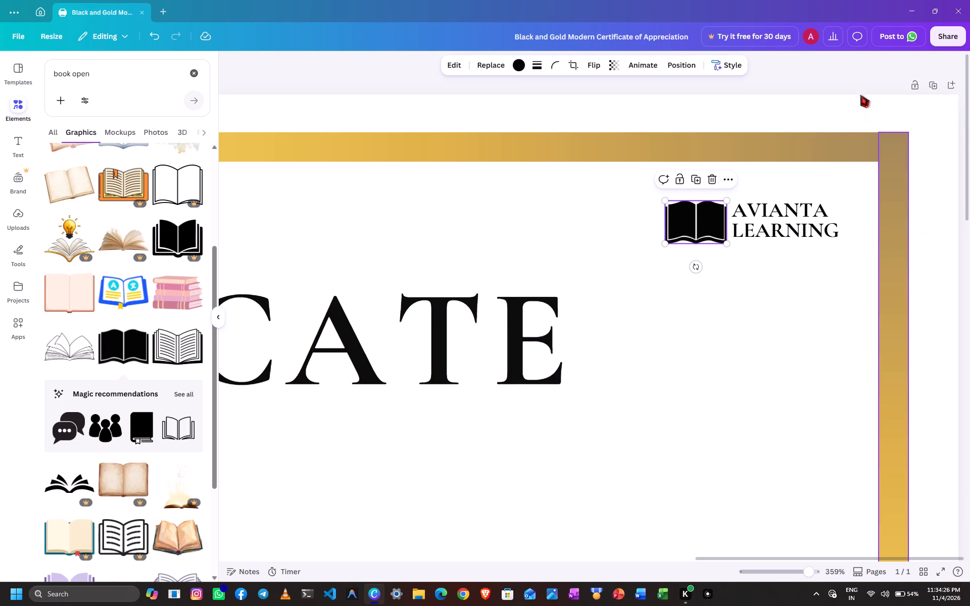
{"action": "left_click", "coordinate": [841, 73]}
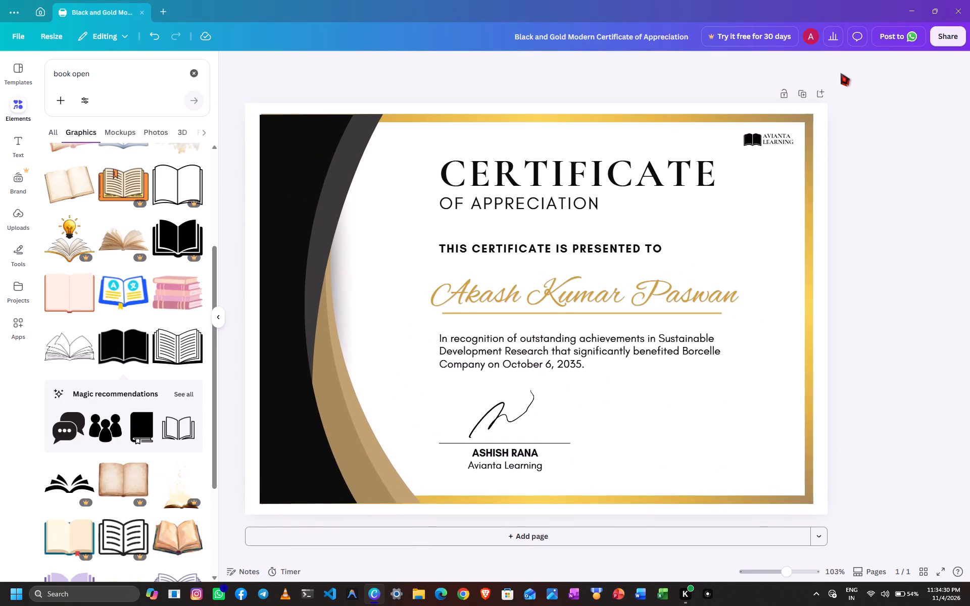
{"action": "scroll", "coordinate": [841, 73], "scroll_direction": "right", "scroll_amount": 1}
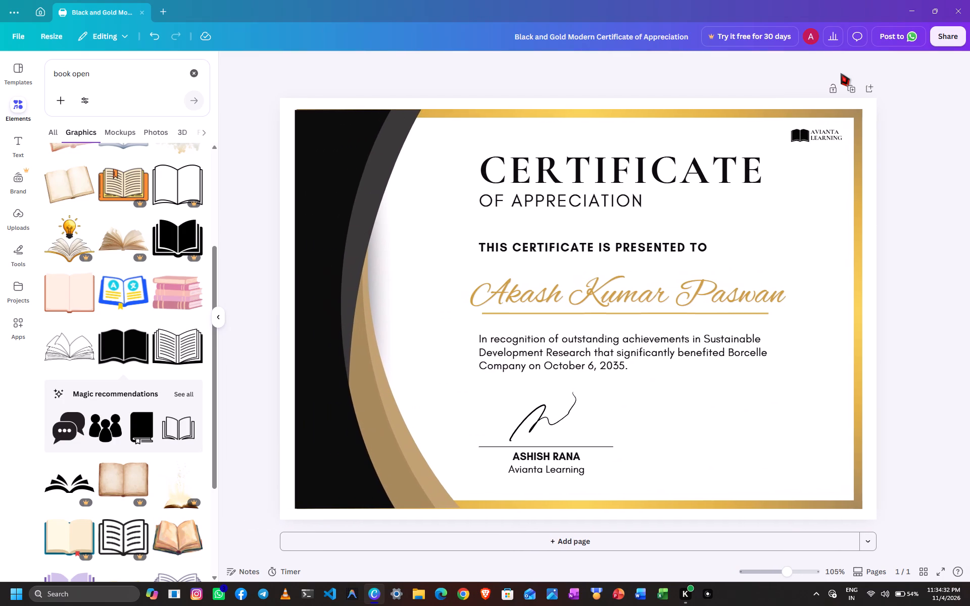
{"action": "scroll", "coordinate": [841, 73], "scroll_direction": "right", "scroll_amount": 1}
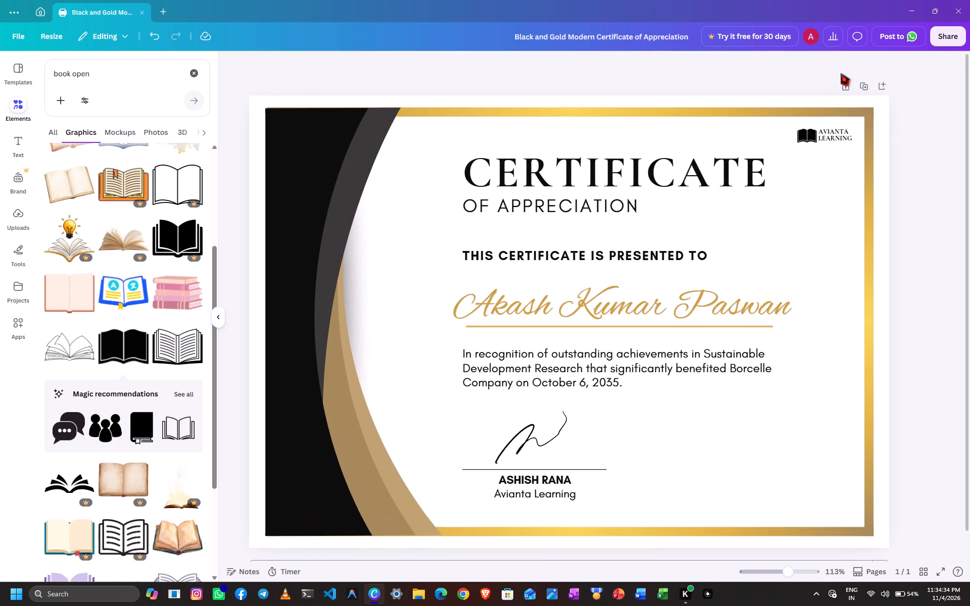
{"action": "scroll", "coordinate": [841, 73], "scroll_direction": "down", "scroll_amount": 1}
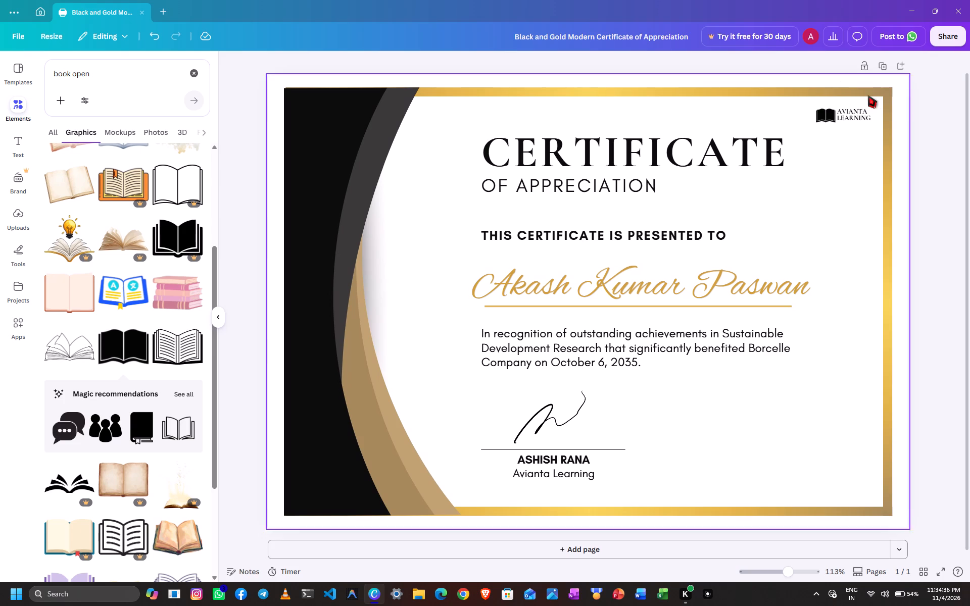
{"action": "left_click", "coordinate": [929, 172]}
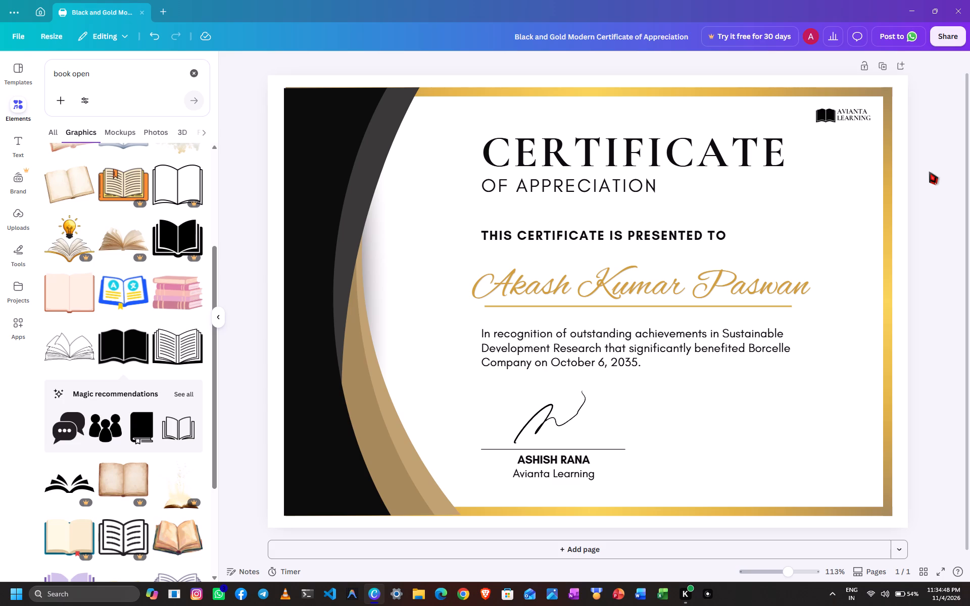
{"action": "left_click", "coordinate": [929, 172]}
Replace "Borcelle Company" with "Avianta Learning" in the certificate's recognition paragraph.
{"action": "left_click", "coordinate": [531, 364]}
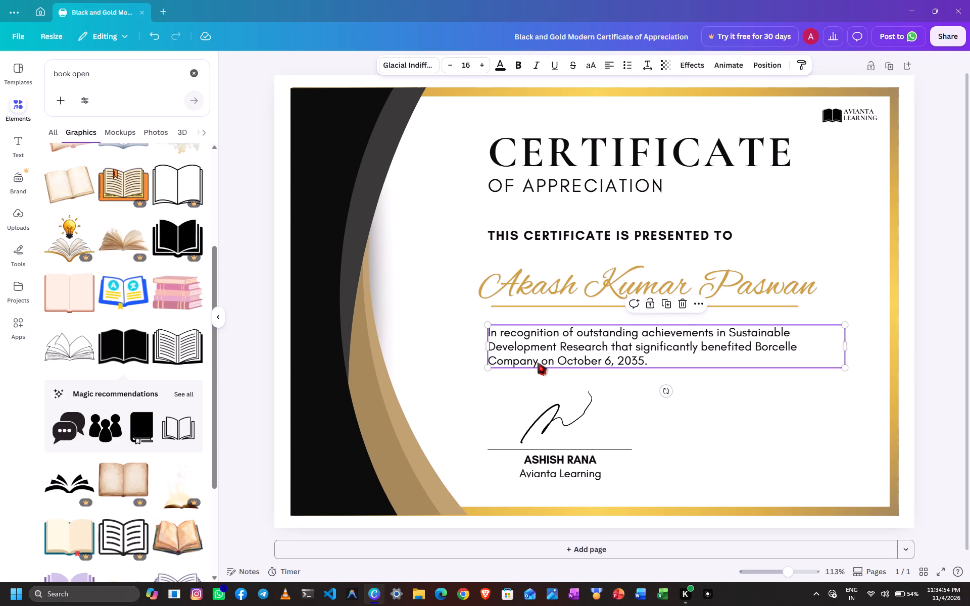
{"action": "left_click", "coordinate": [538, 362]}
{"action": "left_click", "coordinate": [538, 362]}
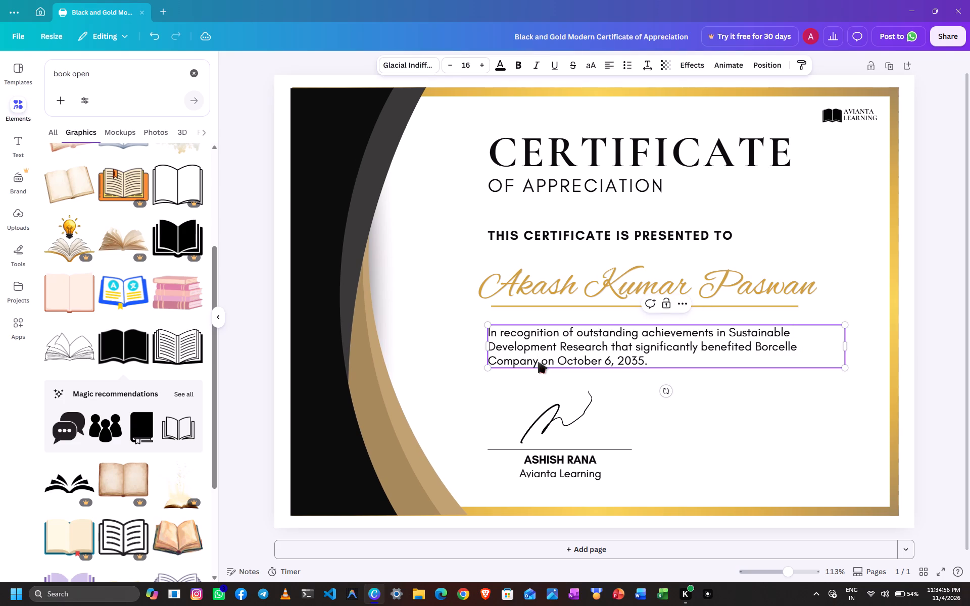
{"action": "key", "text": "BackSpace"}
{"action": "key", "text": "BackSpace"}
{"action": "key", "text": "BackSpace"}
{"action": "key", "text": "BackSpace"}
{"action": "key", "text": "BackSpace"}
{"action": "key", "text": "BackSpace"}
{"action": "key", "text": "BackSpace"}
{"action": "key", "text": "BackSpace"}
{"action": "key", "text": "BackSpace"}
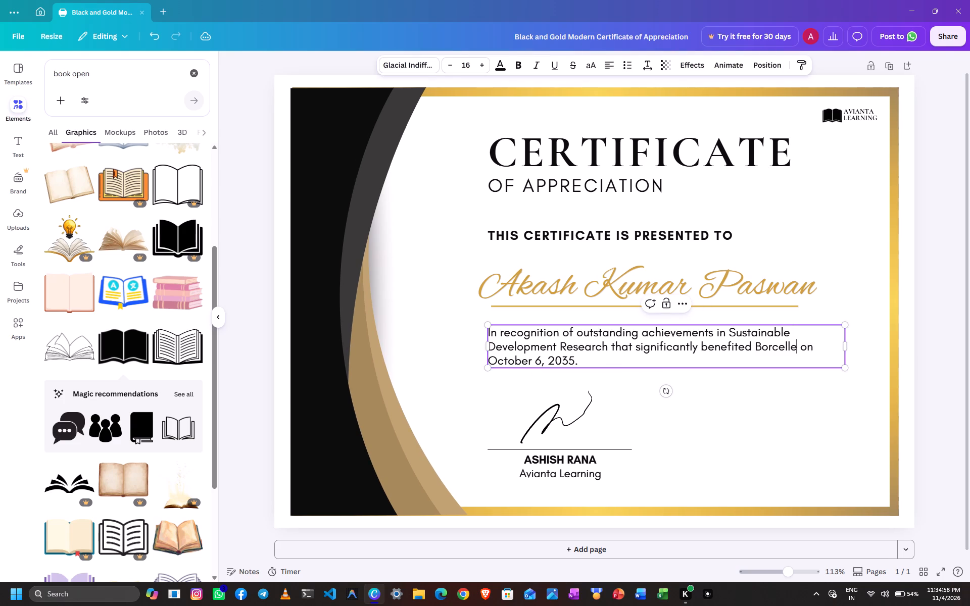
{"action": "key", "text": "BackSpace"}
{"action": "key", "text": "BackSpace"}
{"action": "key", "text": "BackSpace"}
{"action": "key", "text": "BackSpace"}
{"action": "key", "text": "BackSpace"}
{"action": "key", "text": "BackSpace"}
{"action": "key", "text": "BackSpace"}
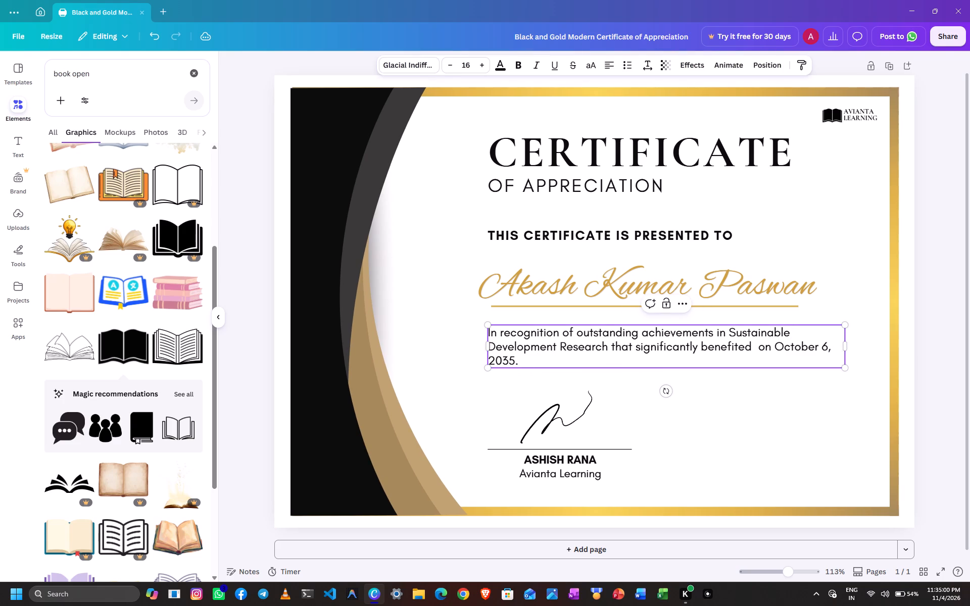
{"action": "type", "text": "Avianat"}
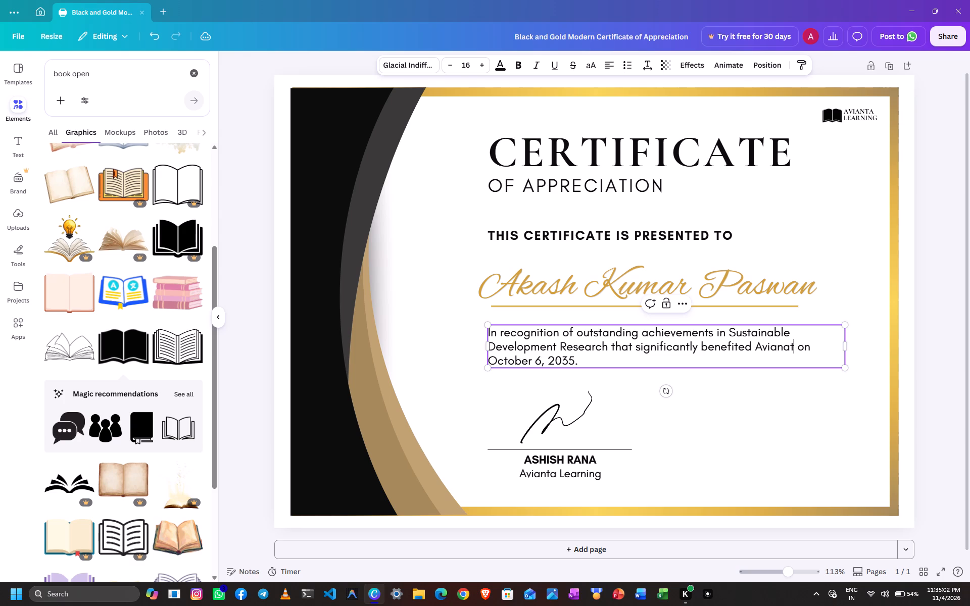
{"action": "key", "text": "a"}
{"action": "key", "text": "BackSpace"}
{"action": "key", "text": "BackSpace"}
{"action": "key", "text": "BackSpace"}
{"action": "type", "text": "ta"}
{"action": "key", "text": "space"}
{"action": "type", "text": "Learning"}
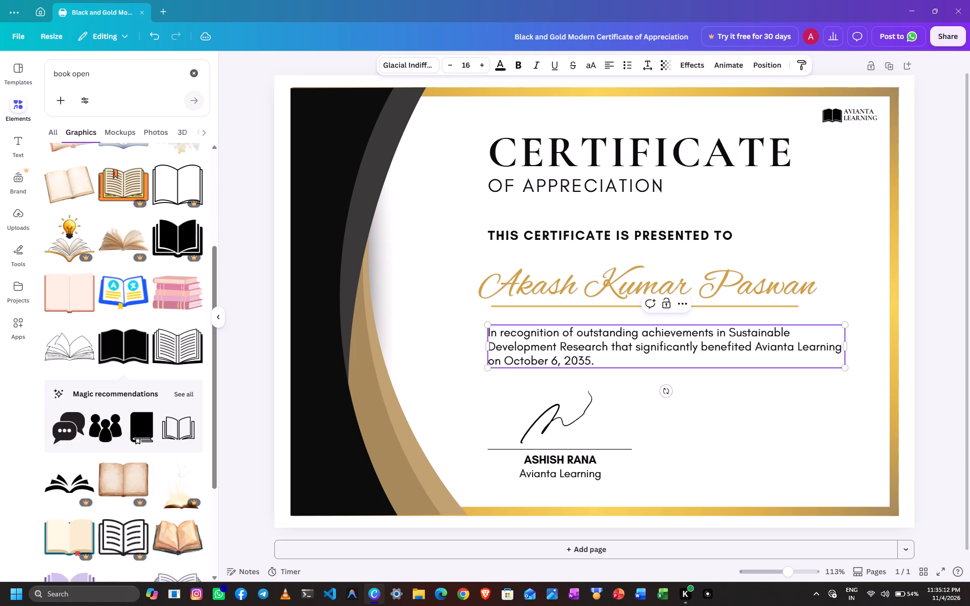
{"action": "left_click", "coordinate": [941, 347]}
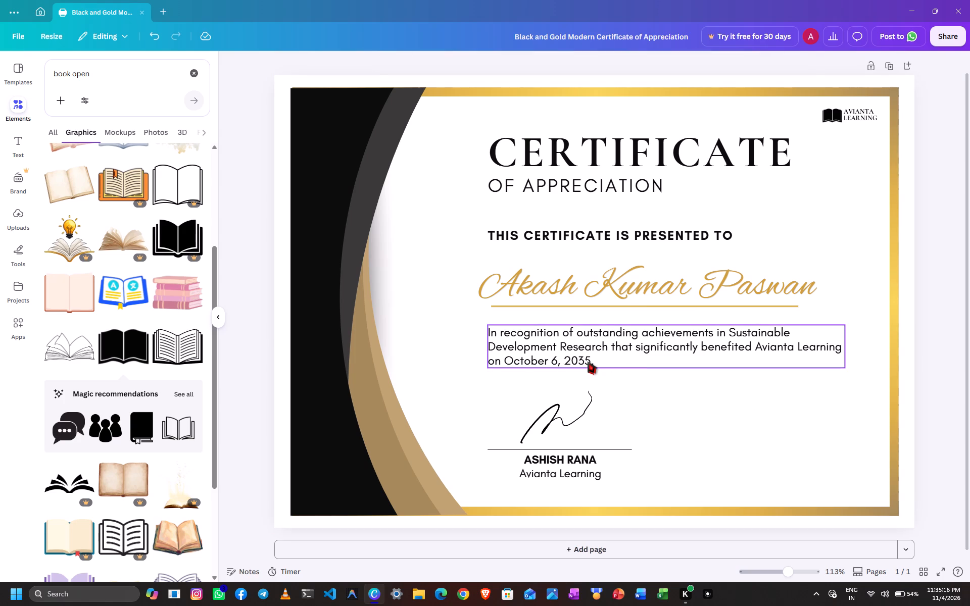
Change the date in the recognition paragraph to July 6, 2026.
{"action": "left_click", "coordinate": [588, 362]}
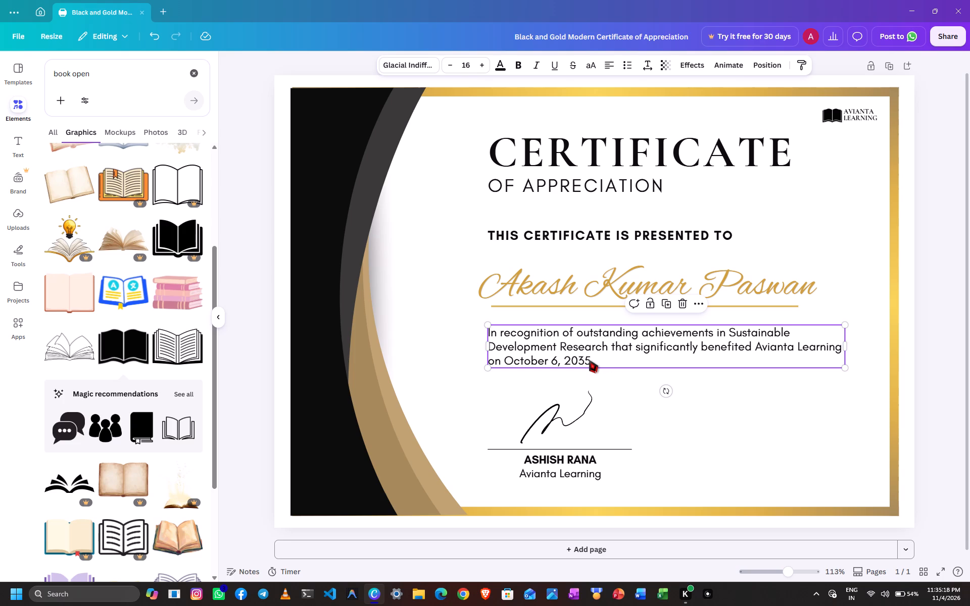
{"action": "left_click", "coordinate": [589, 360]}
{"action": "key", "text": "BackSpace"}
{"action": "key", "text": "BackSpace"}
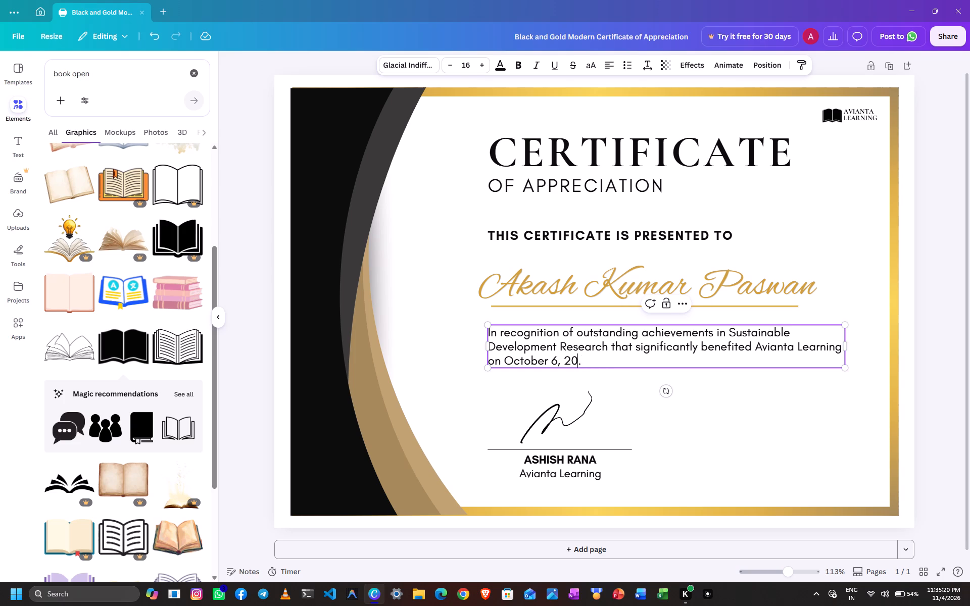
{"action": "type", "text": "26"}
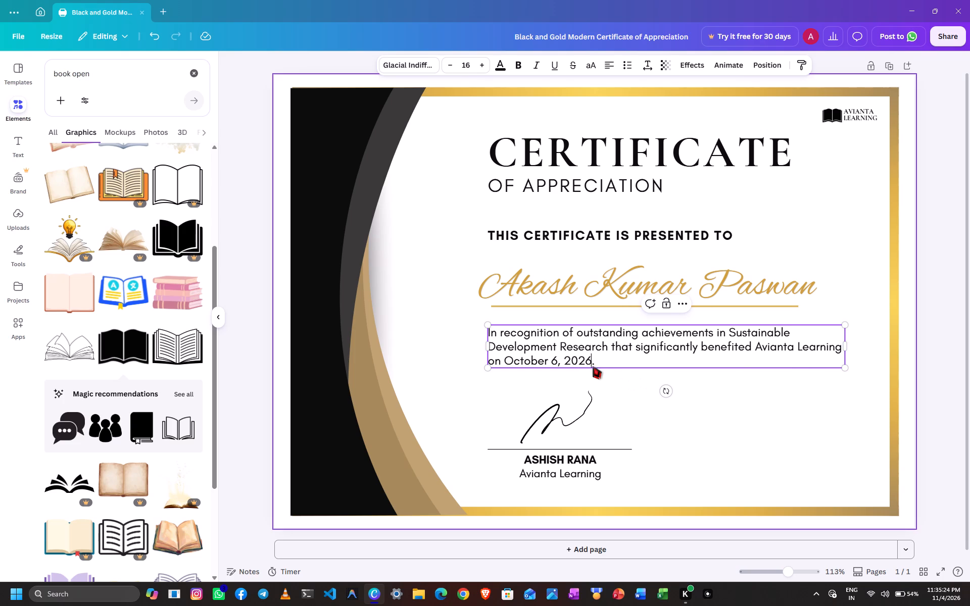
{"action": "left_click", "coordinate": [548, 363]}
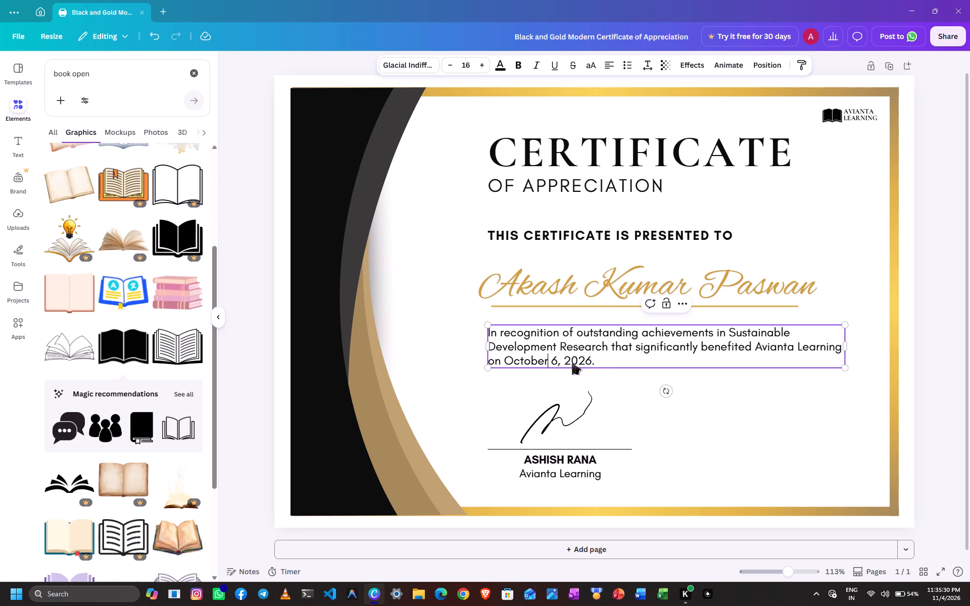
{"action": "key", "text": "BackSpace"}
{"action": "key", "text": "BackSpace"}
{"action": "key", "text": "BackSpace"}
{"action": "key", "text": "BackSpace"}
{"action": "key", "text": "BackSpace"}
{"action": "key", "text": "BackSpace"}
{"action": "key", "text": "BackSpace"}
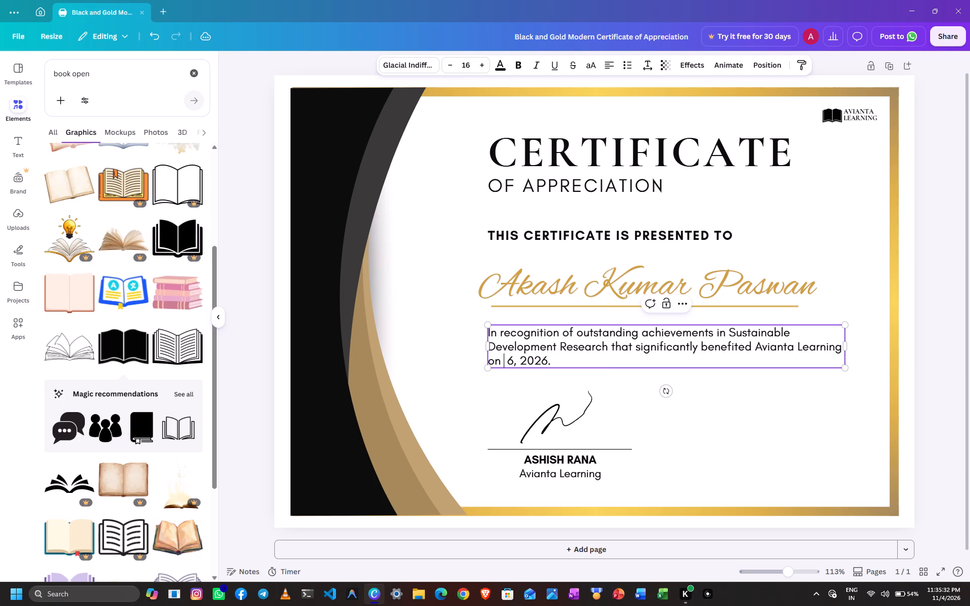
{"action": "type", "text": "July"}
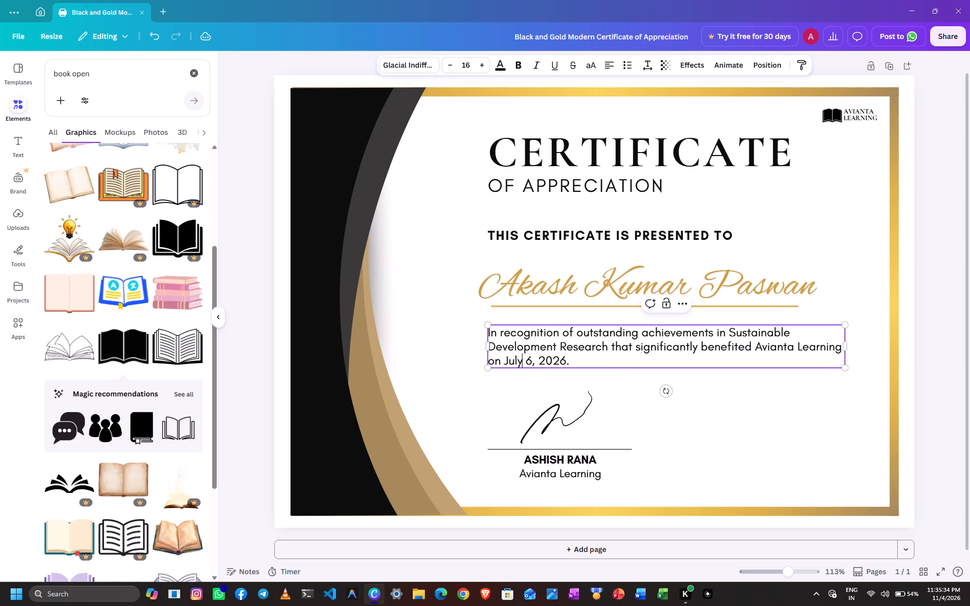
{"action": "left_click", "coordinate": [935, 334]}
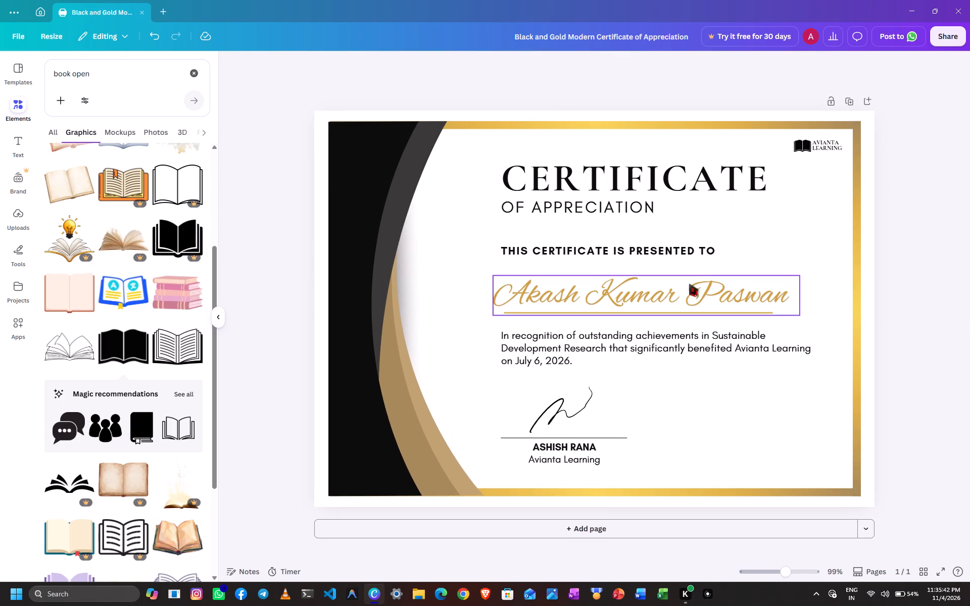
{"action": "left_click", "coordinate": [283, 207]}
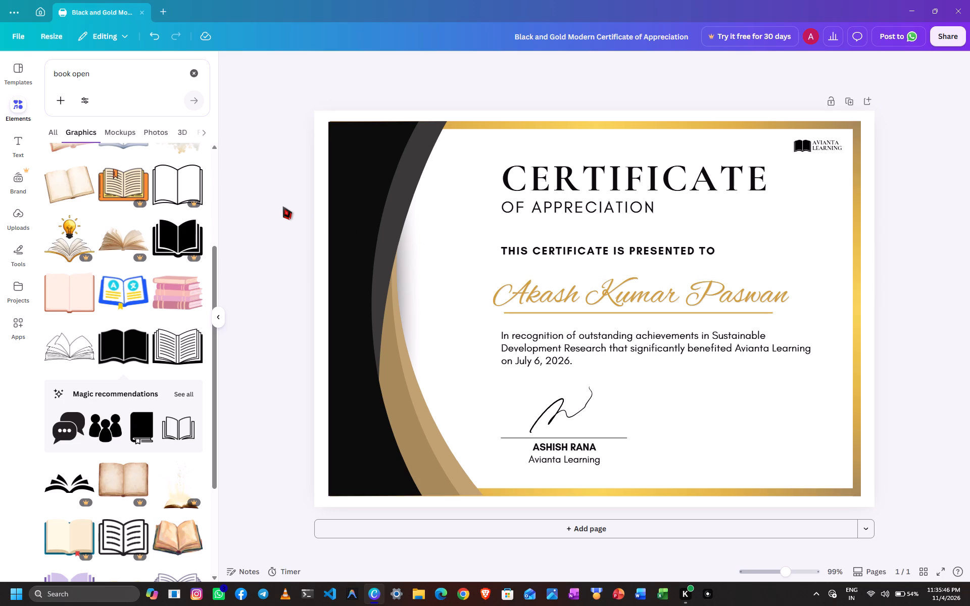
{"action": "left_click", "coordinate": [907, 287]}
Download the finished certificate as a PNG file.
{"action": "left_click", "coordinate": [950, 34]}
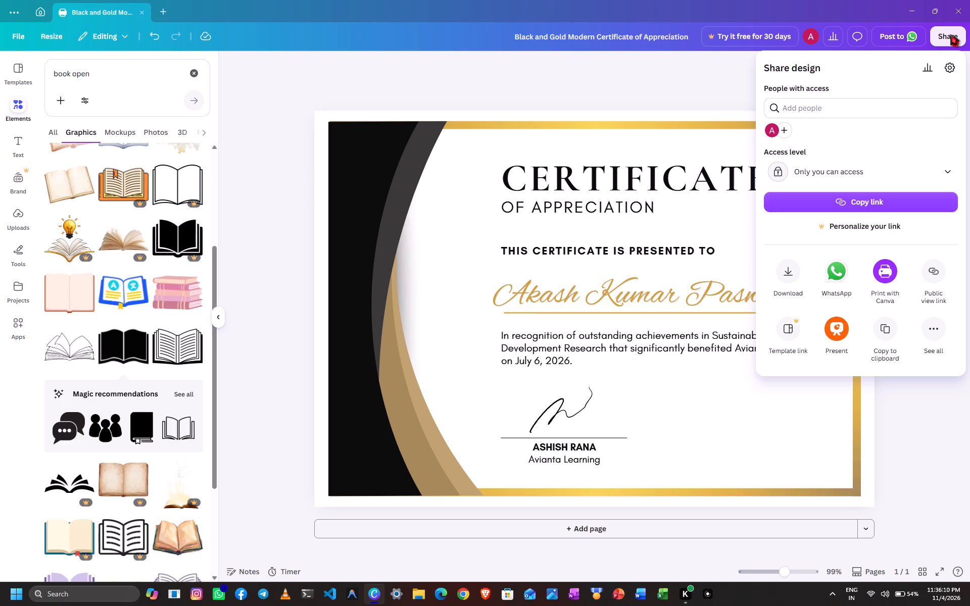
{"action": "left_click", "coordinate": [789, 277]}
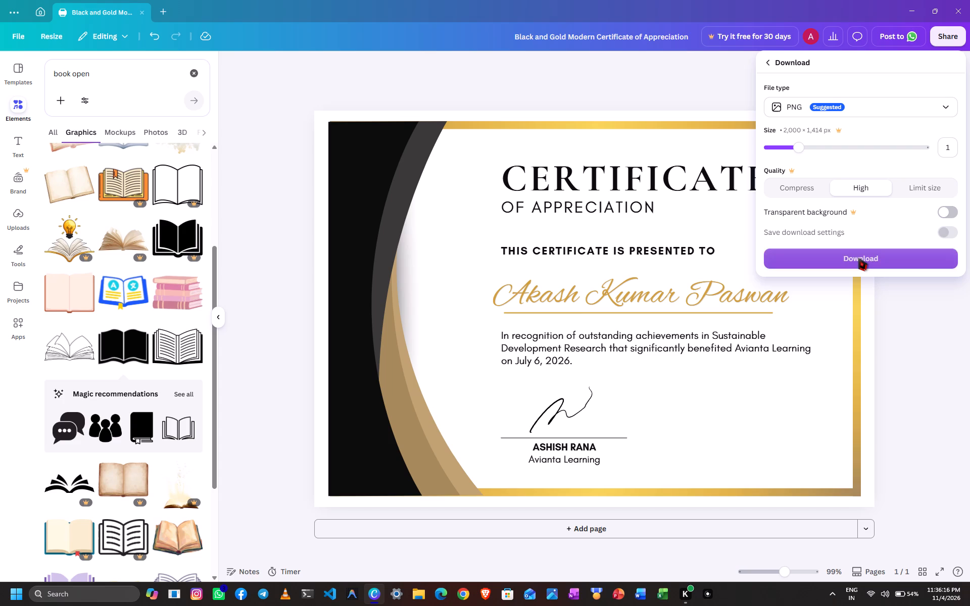
{"action": "left_click", "coordinate": [858, 258]}
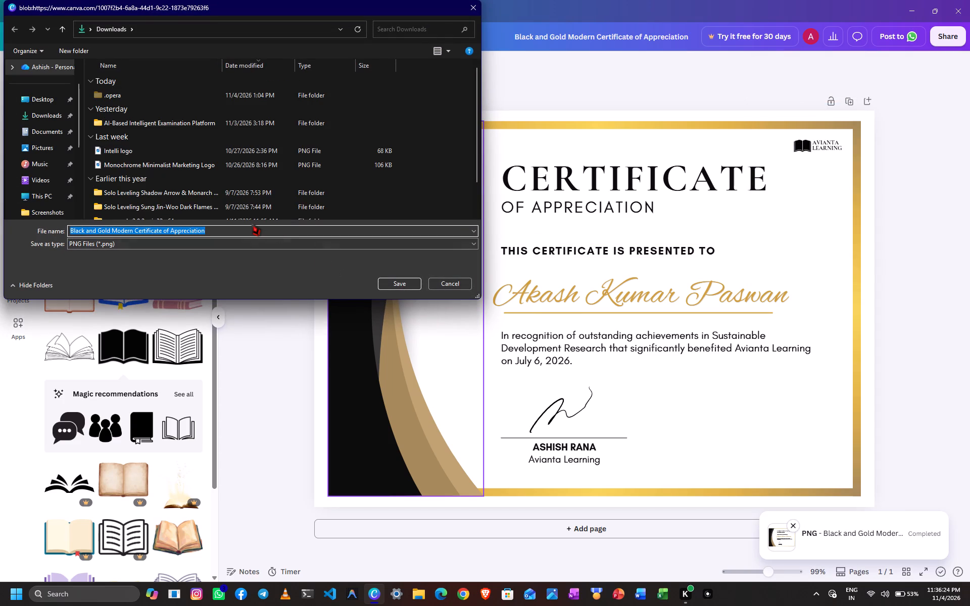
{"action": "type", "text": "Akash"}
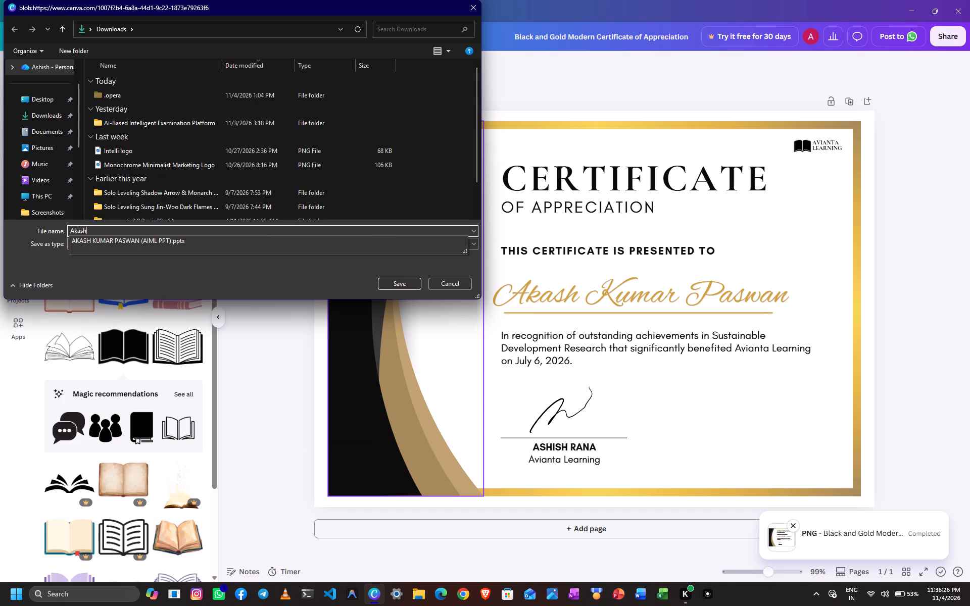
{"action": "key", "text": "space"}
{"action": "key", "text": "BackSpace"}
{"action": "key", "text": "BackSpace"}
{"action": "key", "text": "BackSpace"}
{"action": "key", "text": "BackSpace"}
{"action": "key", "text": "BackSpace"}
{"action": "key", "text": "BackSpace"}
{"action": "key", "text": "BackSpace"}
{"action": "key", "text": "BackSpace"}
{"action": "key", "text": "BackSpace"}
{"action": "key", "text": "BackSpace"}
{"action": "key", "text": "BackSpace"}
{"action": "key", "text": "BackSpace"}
Save the PNG in the Downloads folder under the file name "Avianta Certificate".
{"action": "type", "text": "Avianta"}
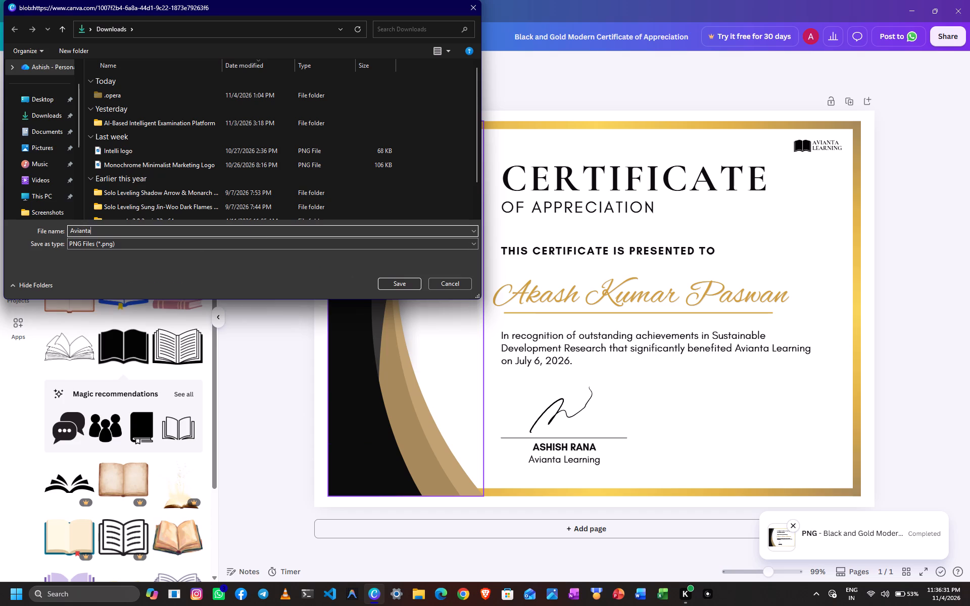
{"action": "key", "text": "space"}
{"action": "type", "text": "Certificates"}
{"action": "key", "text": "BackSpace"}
{"action": "left_click", "coordinate": [397, 283]}
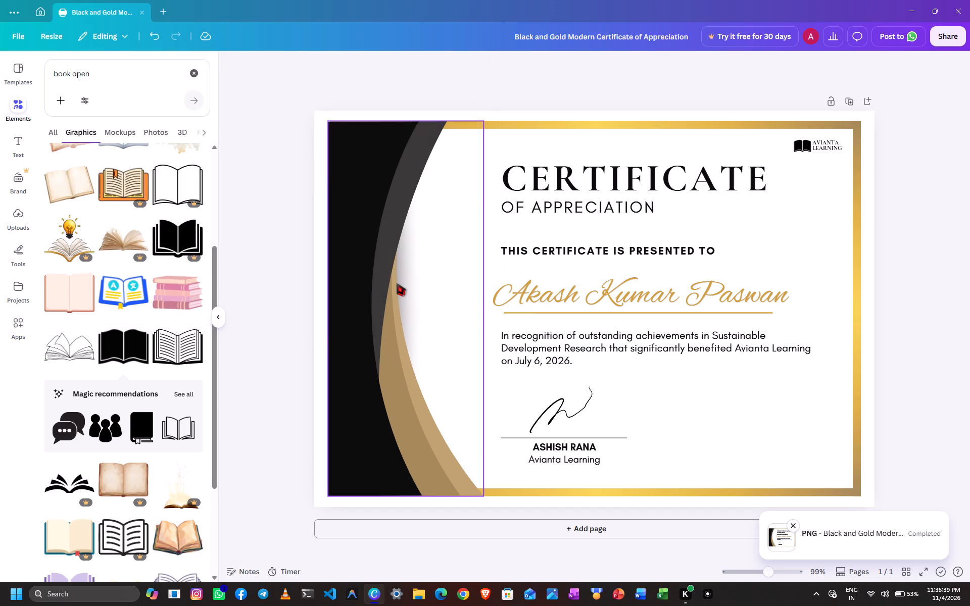
{"action": "left_click", "coordinate": [285, 240]}
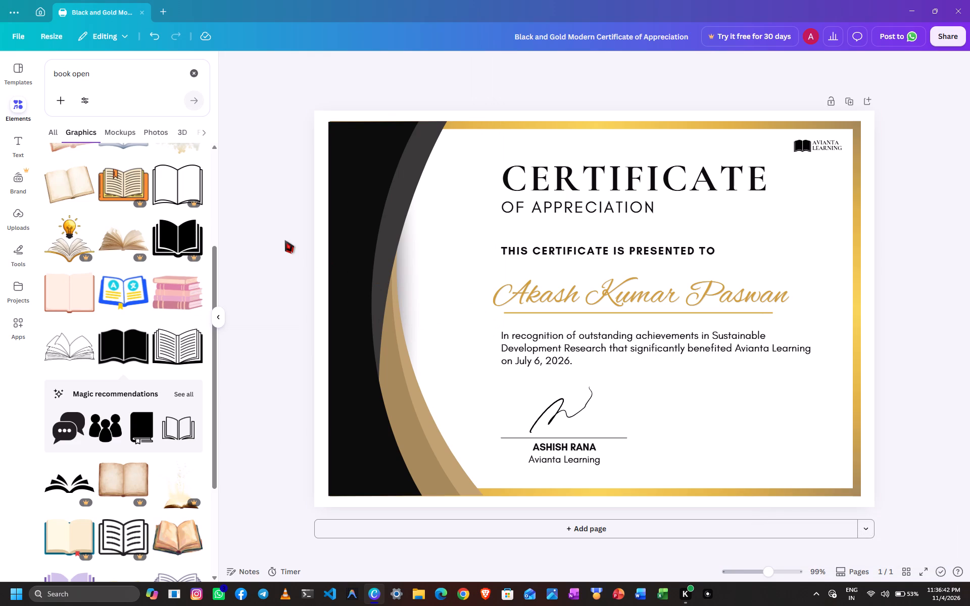
Close the certificate design and the preview of its original template.
{"action": "left_click", "coordinate": [142, 12]}
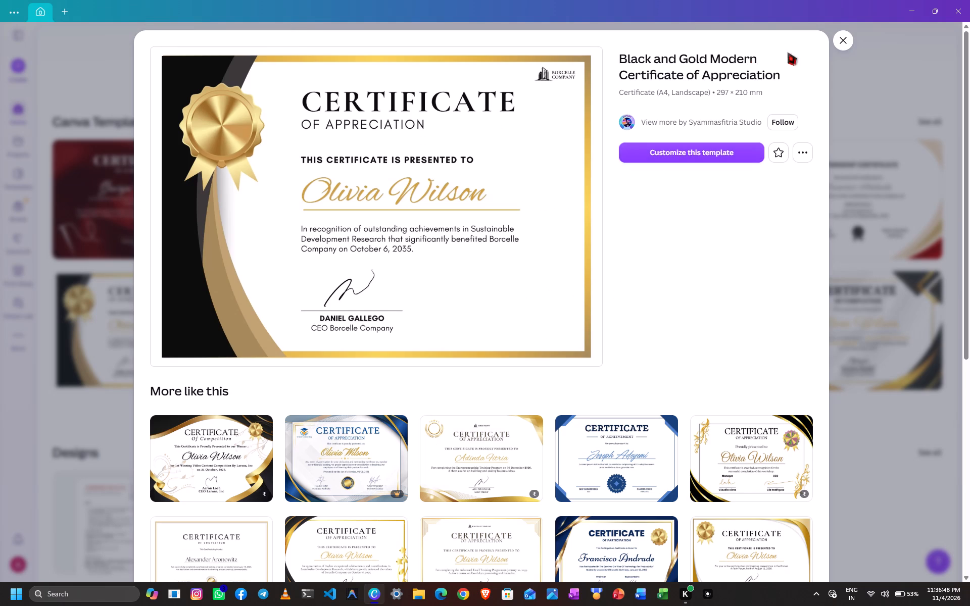
{"action": "left_click", "coordinate": [851, 39]}
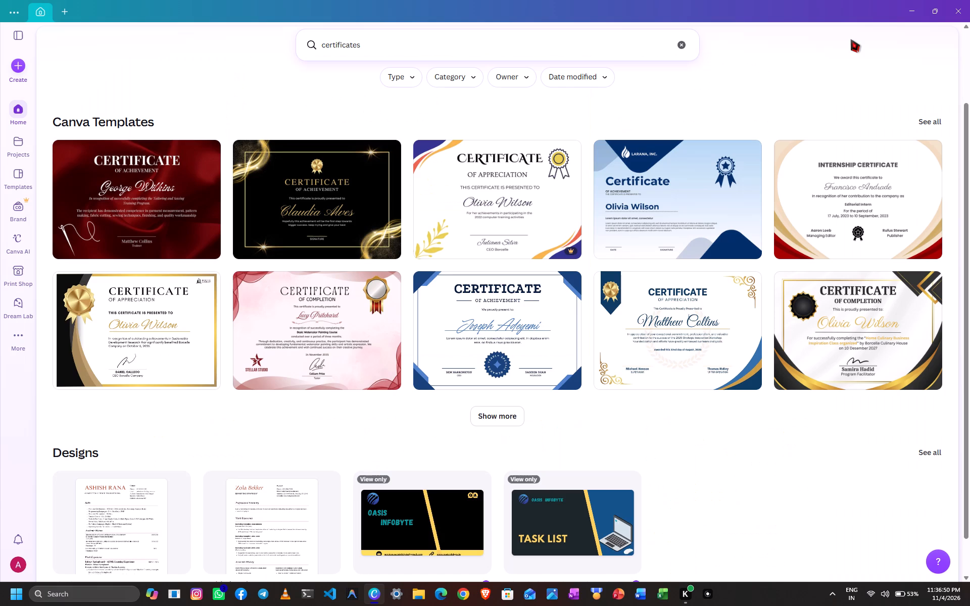
Replace the certificates search with a search for "offer letter" templates.
{"action": "left_click_drag", "start_coordinate": [361, 42], "coordinate": [314, 50]}
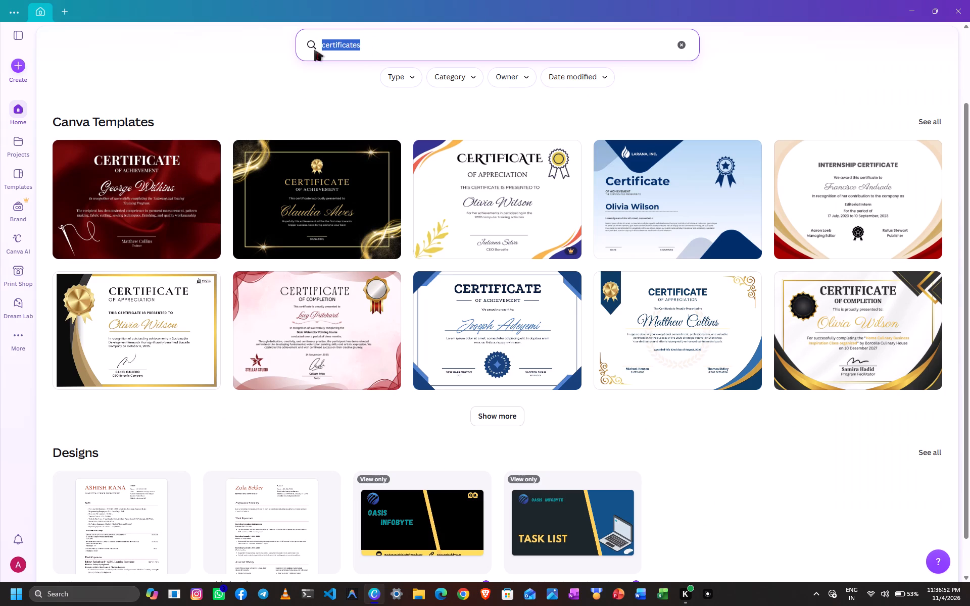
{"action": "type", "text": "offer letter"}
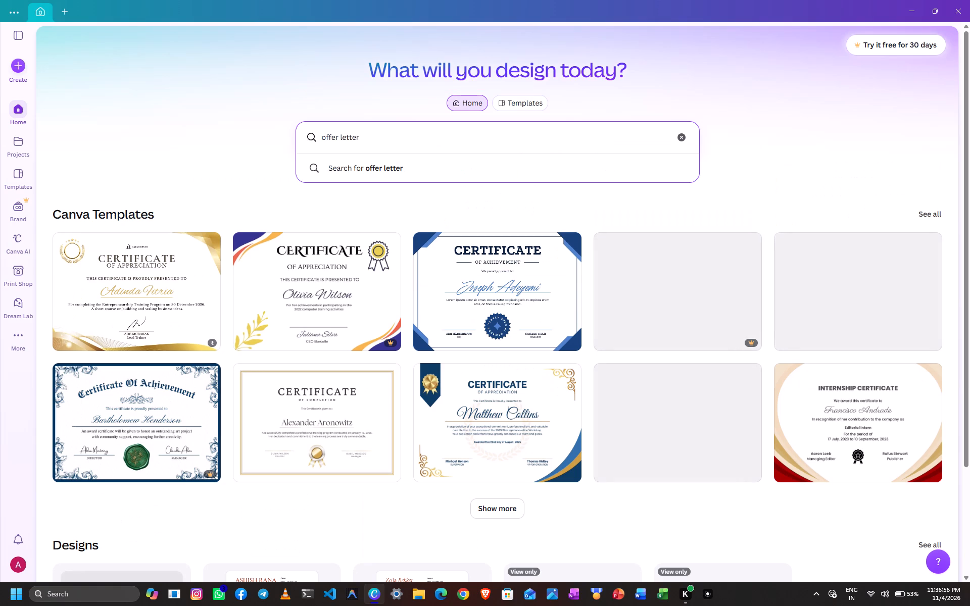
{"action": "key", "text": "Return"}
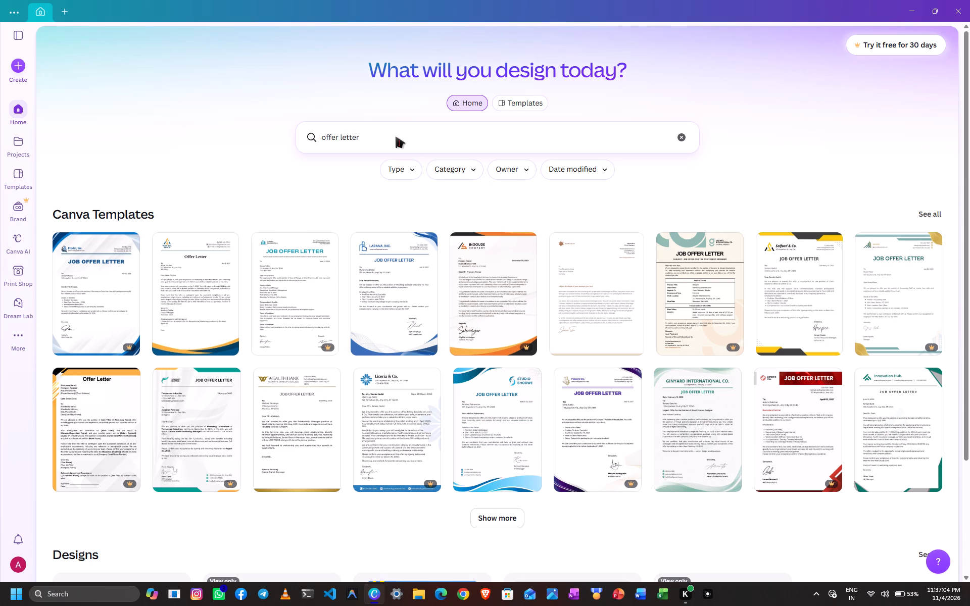
Open the "Blue and Orange Corporate Offer Letter A4" template for customization.
{"action": "left_click", "coordinate": [209, 274]}
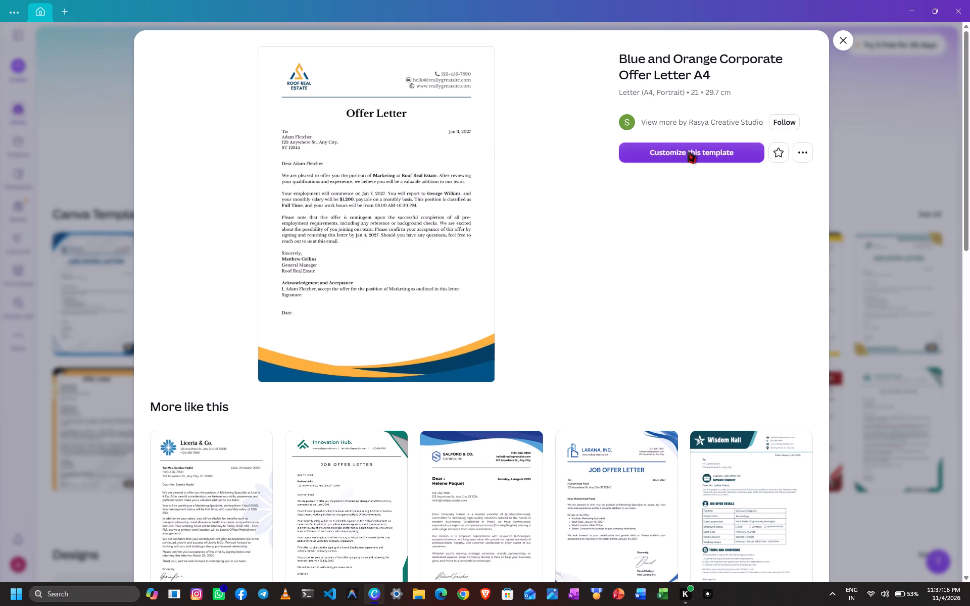
{"action": "left_click", "coordinate": [688, 151]}
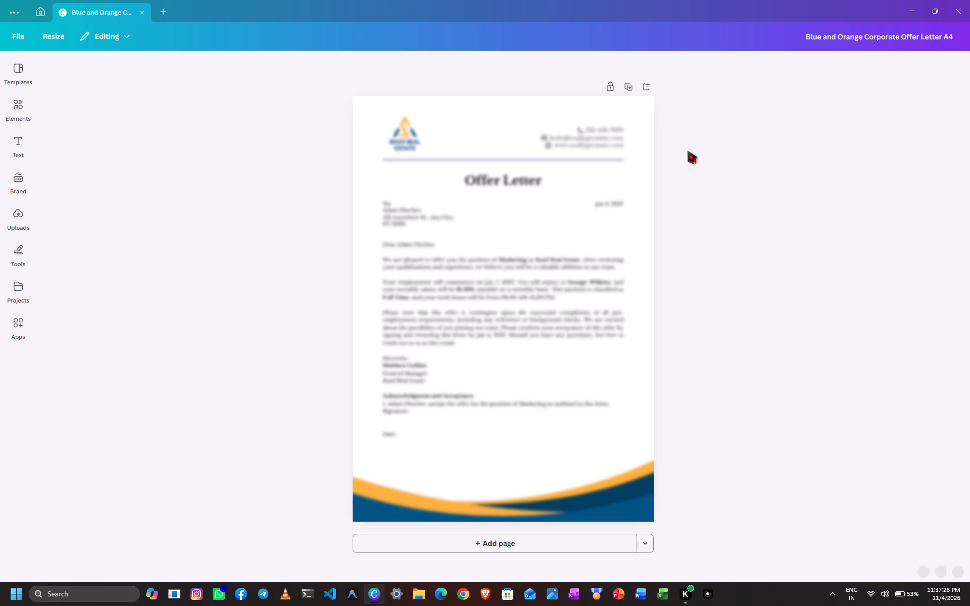
Recolor the darkest blue band of the footer wave graphic to black.
{"action": "left_click", "coordinate": [621, 489]}
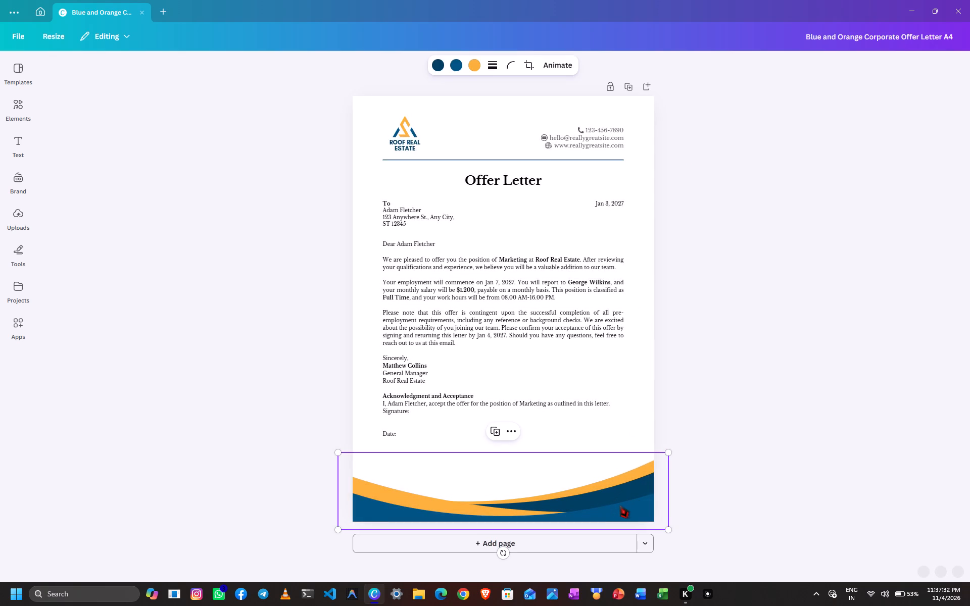
{"action": "left_click", "coordinate": [625, 507]}
{"action": "left_click", "coordinate": [625, 507]}
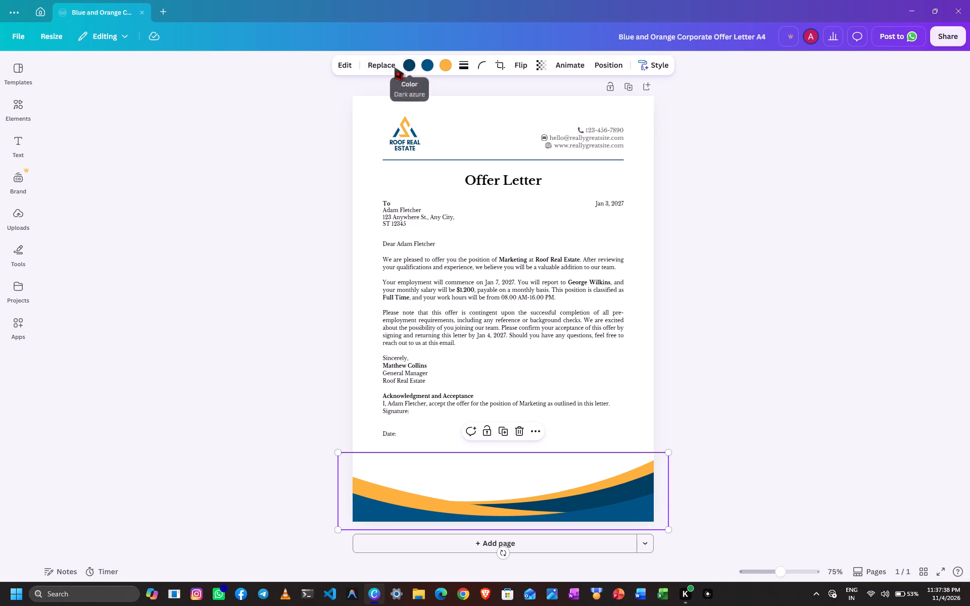
{"action": "left_click", "coordinate": [408, 65]}
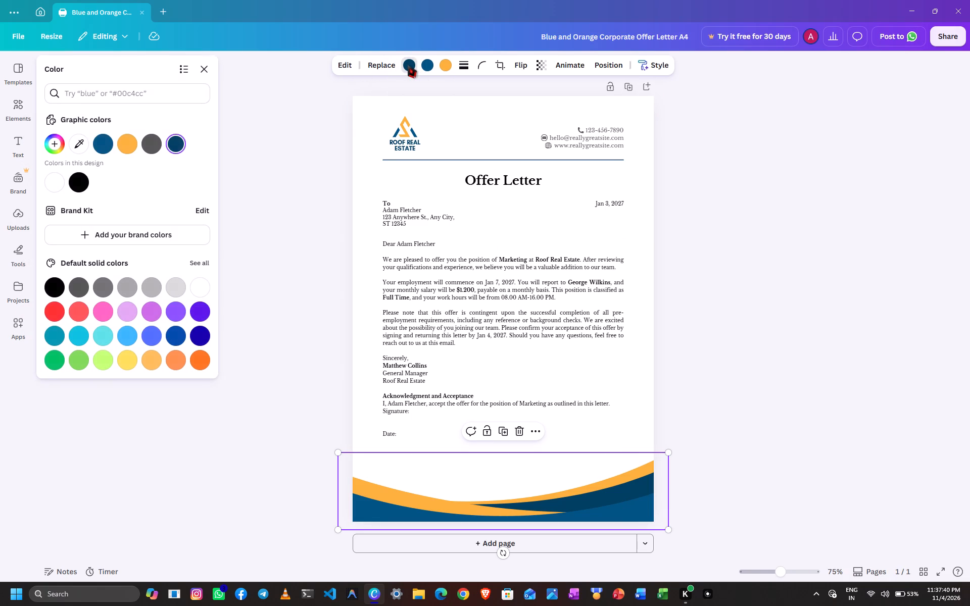
{"action": "left_click", "coordinate": [81, 181]}
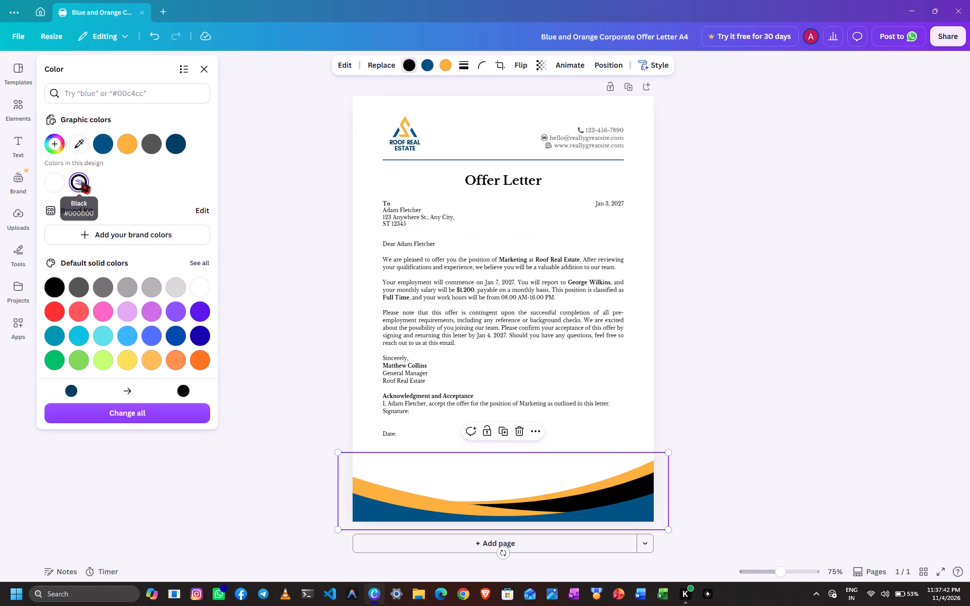
Try orange and black on the footer wave's remaining blue area, settling on golden brown (#3d3100) found by searching for "golden".
{"action": "left_click", "coordinate": [427, 65]}
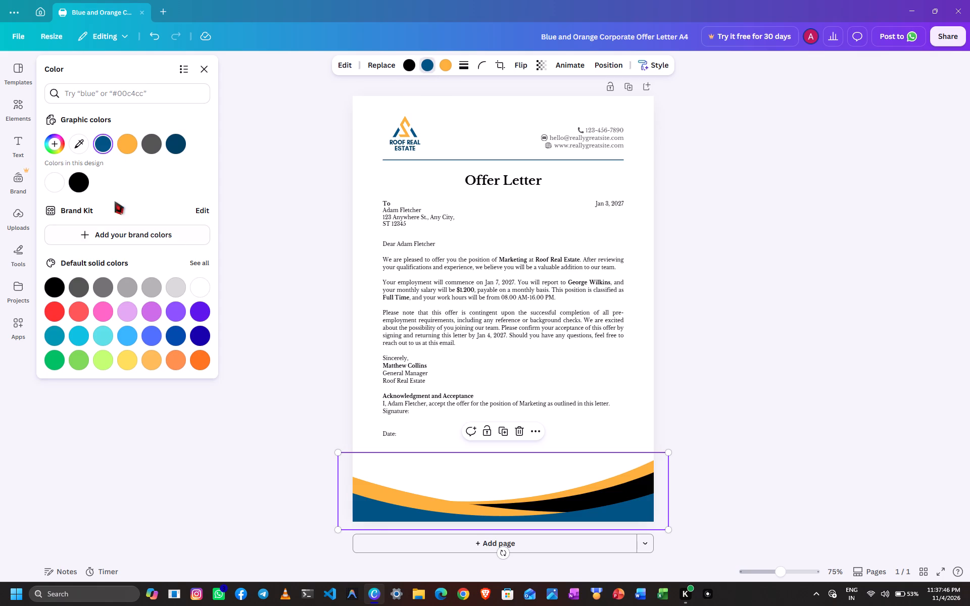
{"action": "left_click", "coordinate": [131, 144]}
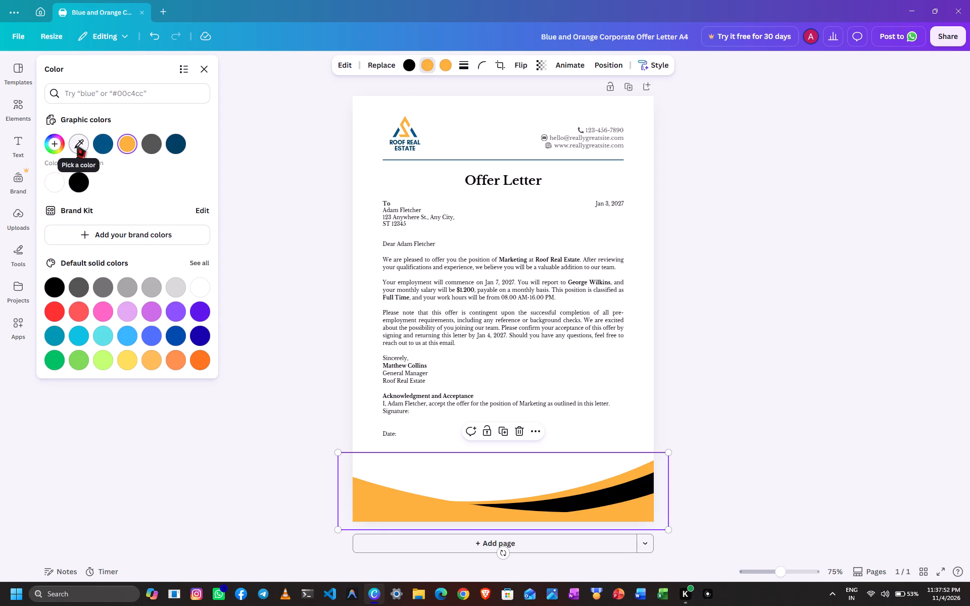
{"action": "left_click", "coordinate": [78, 179]}
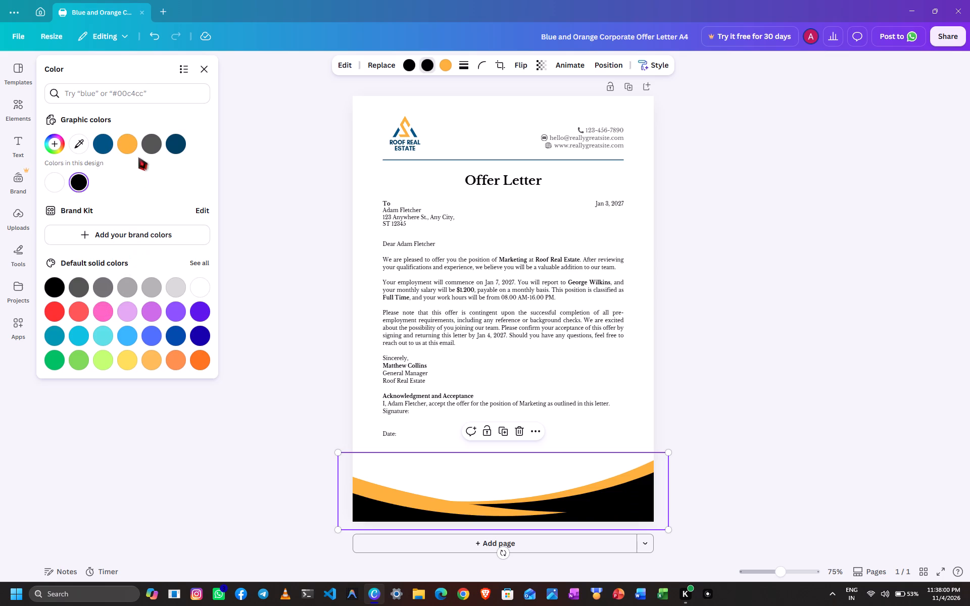
{"action": "left_click", "coordinate": [101, 95]}
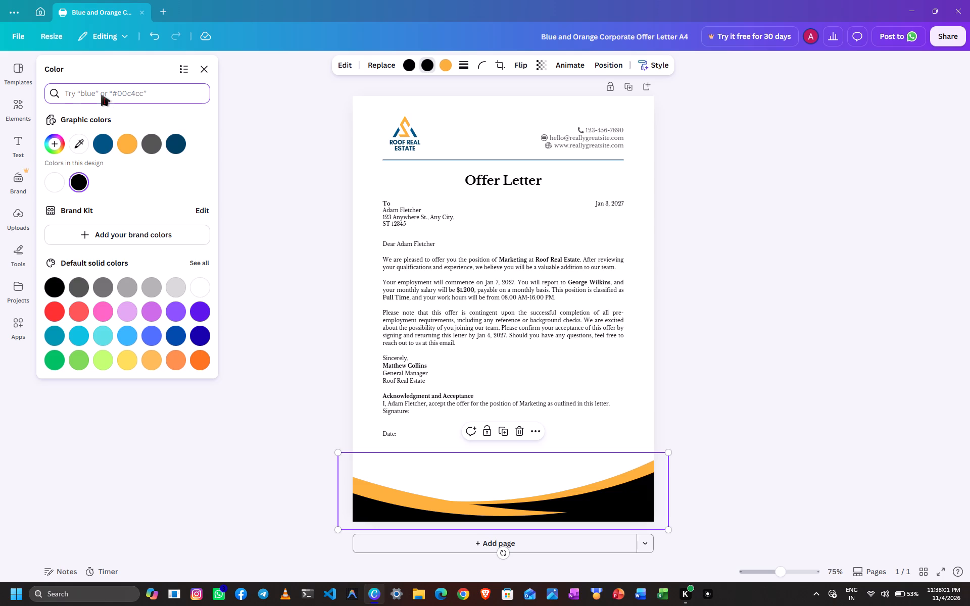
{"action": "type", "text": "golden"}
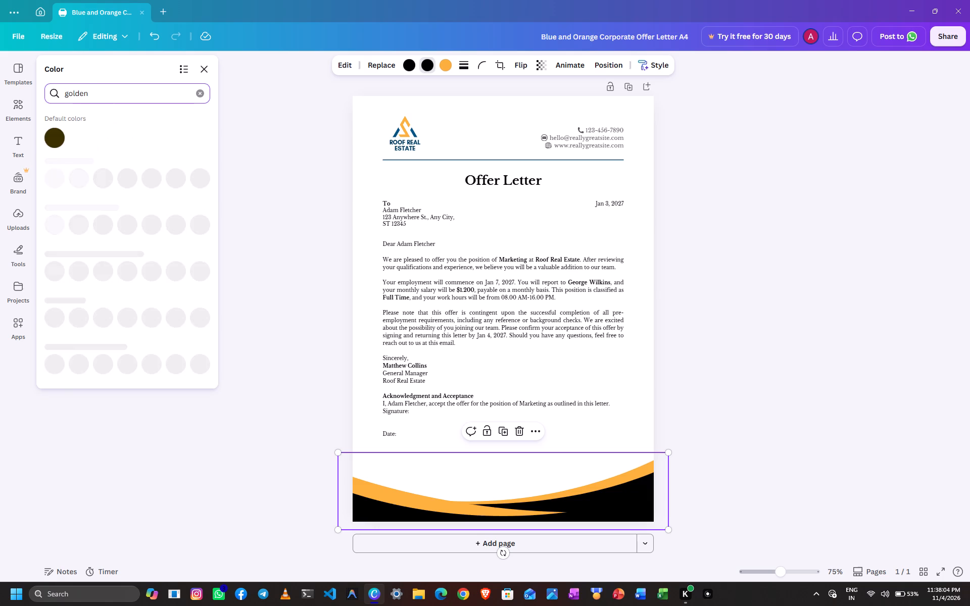
{"action": "left_click", "coordinate": [53, 139]}
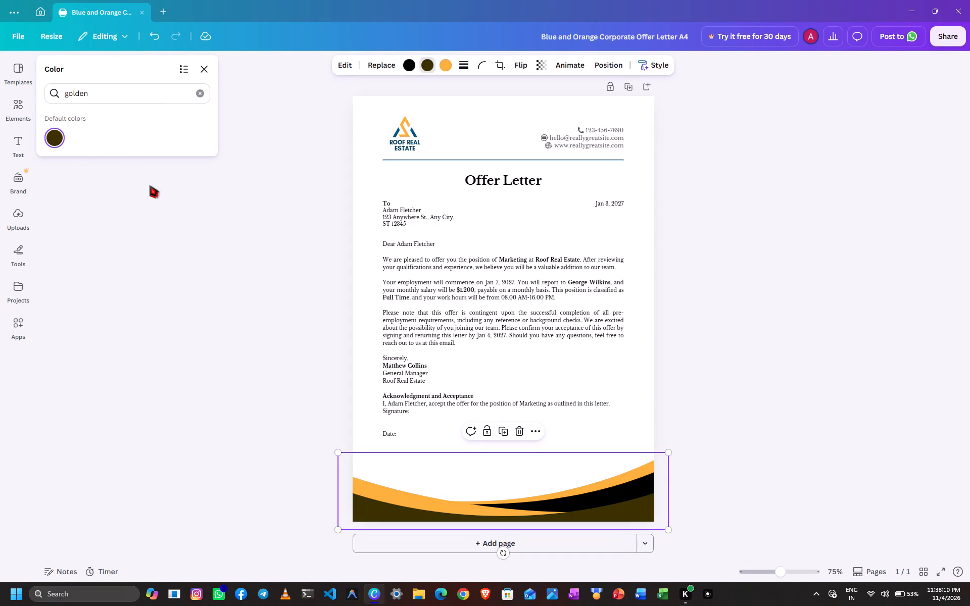
{"action": "left_click", "coordinate": [206, 68]}
{"action": "left_click", "coordinate": [297, 233]}
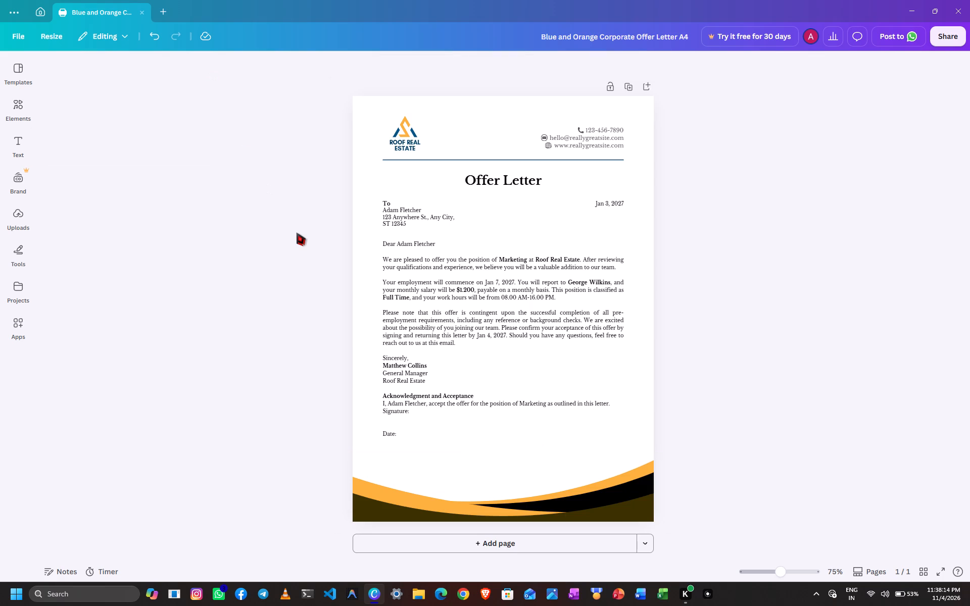
{"action": "left_click", "coordinate": [729, 325]}
Delete the triangular logo graphic above the "Roof Real Estate" text in the letter header.
{"action": "scroll", "coordinate": [729, 325], "scroll_direction": "up", "scroll_amount": 2}
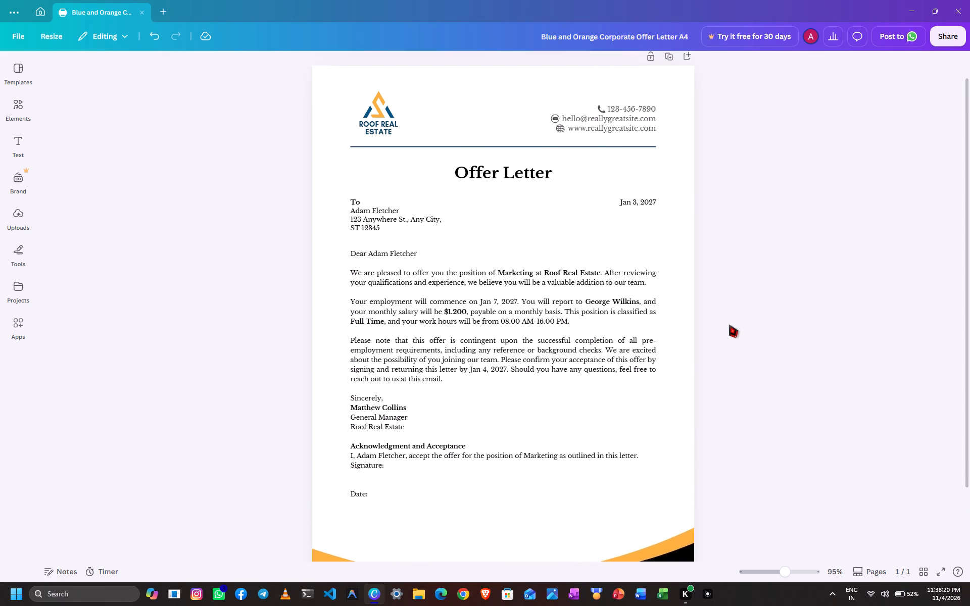
{"action": "scroll", "coordinate": [729, 325], "scroll_direction": "up", "scroll_amount": 3}
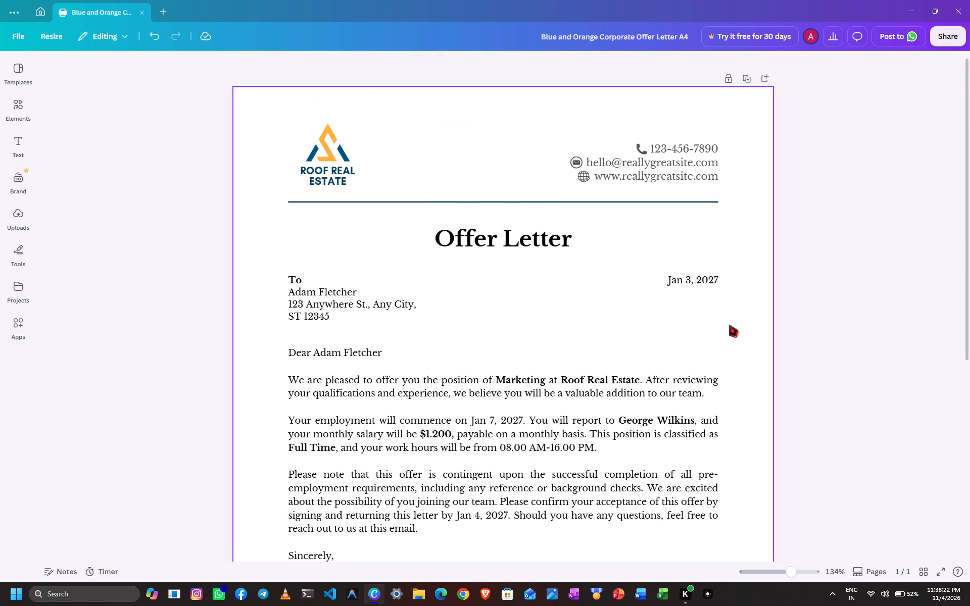
{"action": "scroll", "coordinate": [729, 325], "scroll_direction": "up", "scroll_amount": 2}
{"action": "left_click", "coordinate": [329, 151]}
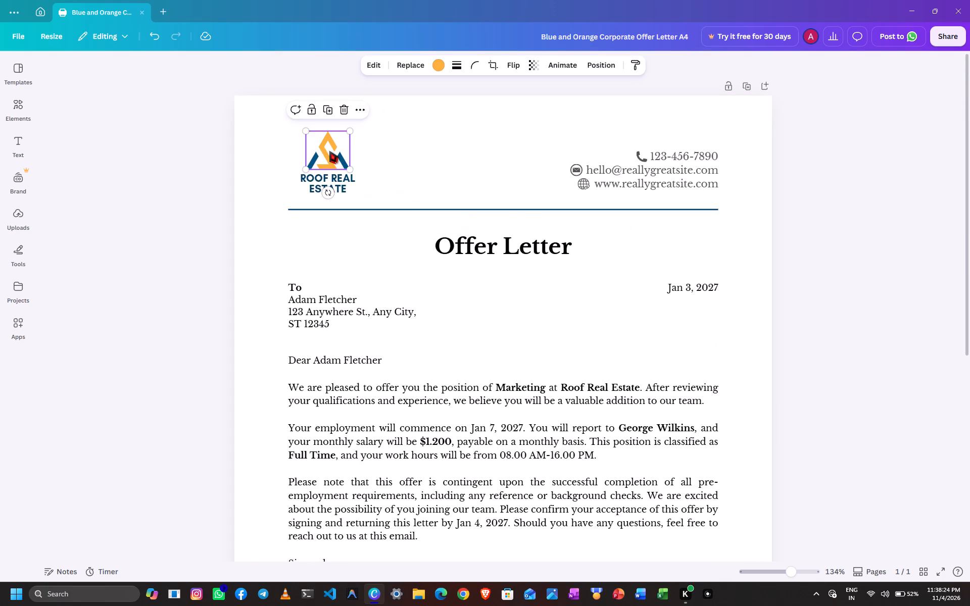
{"action": "left_click", "coordinate": [344, 110]}
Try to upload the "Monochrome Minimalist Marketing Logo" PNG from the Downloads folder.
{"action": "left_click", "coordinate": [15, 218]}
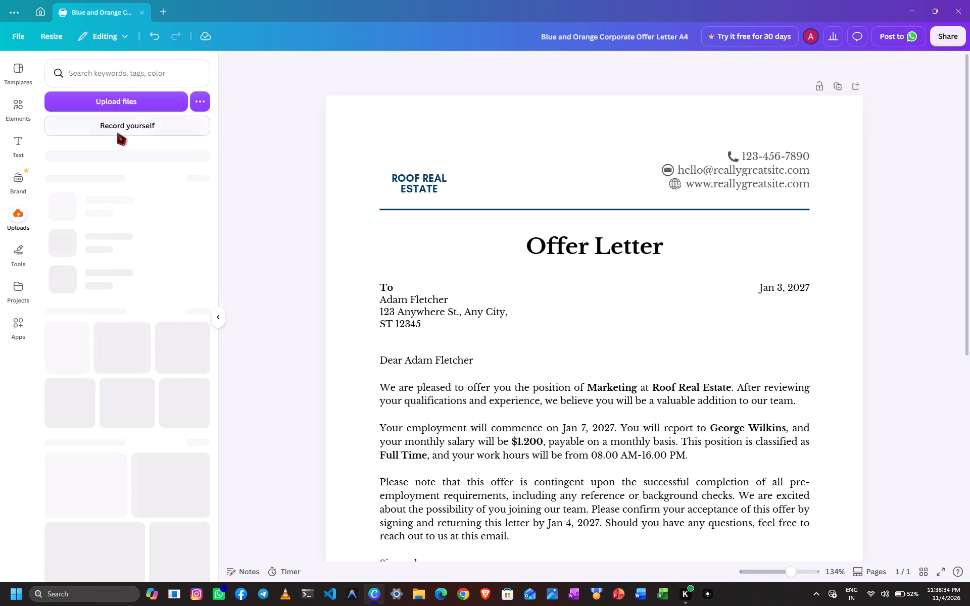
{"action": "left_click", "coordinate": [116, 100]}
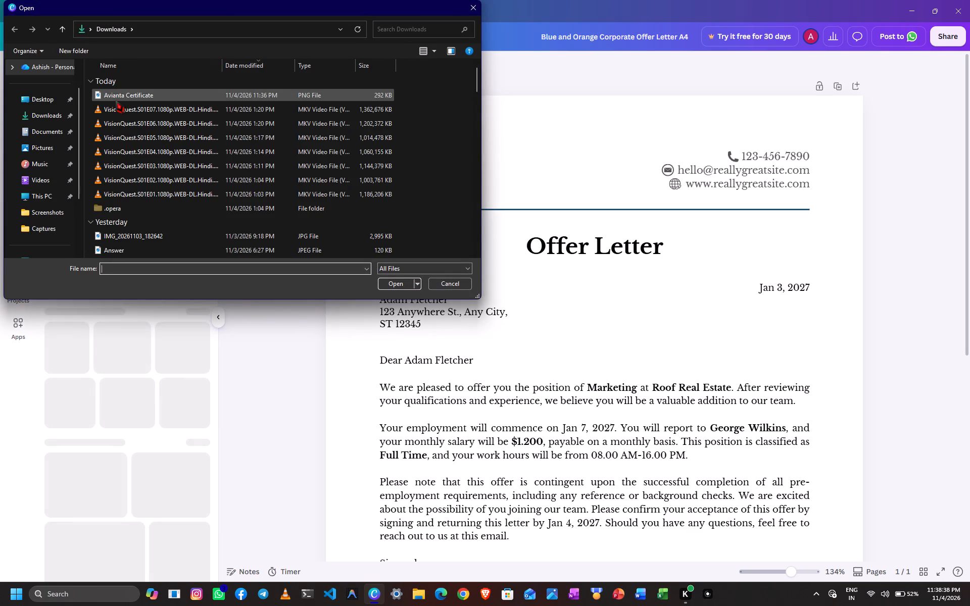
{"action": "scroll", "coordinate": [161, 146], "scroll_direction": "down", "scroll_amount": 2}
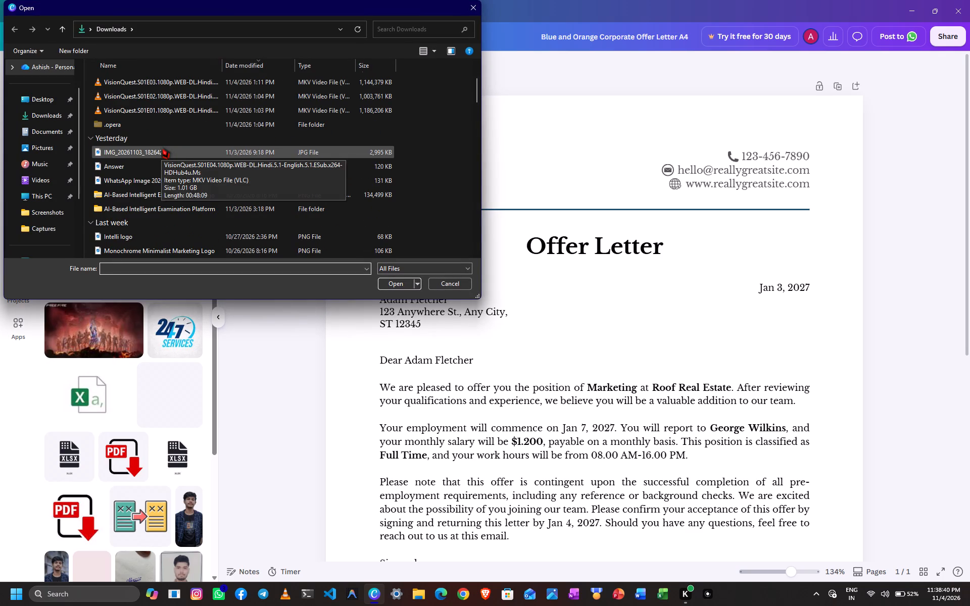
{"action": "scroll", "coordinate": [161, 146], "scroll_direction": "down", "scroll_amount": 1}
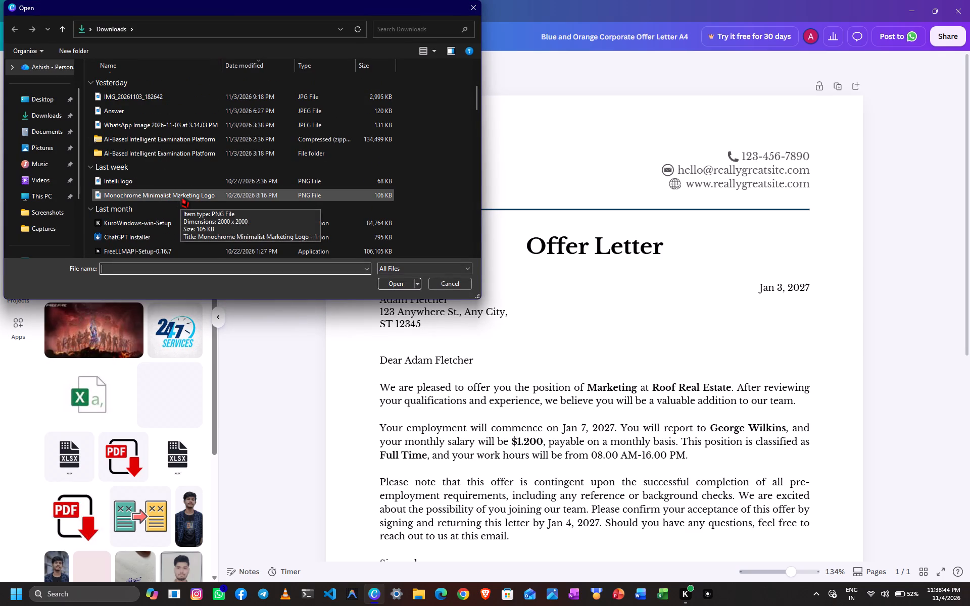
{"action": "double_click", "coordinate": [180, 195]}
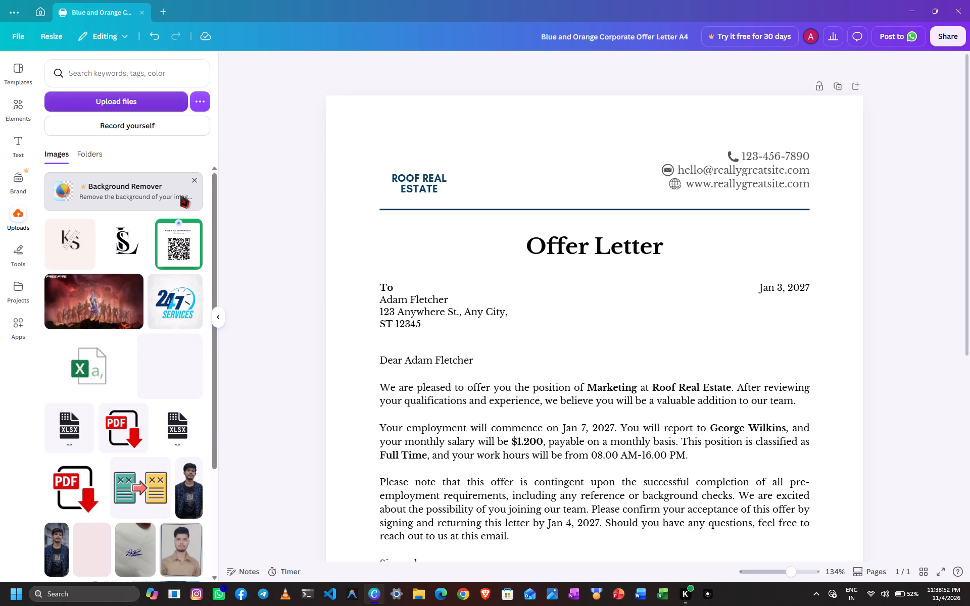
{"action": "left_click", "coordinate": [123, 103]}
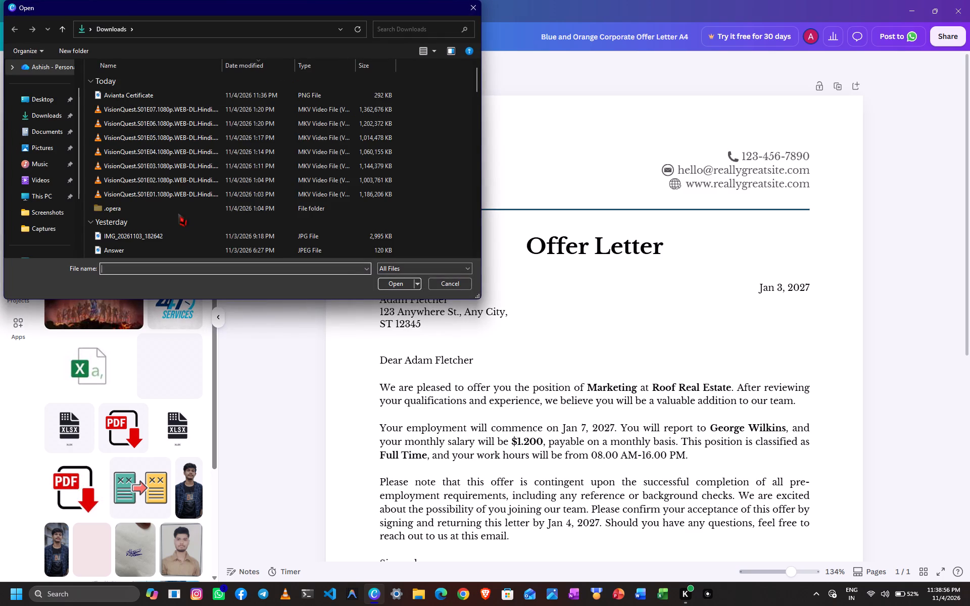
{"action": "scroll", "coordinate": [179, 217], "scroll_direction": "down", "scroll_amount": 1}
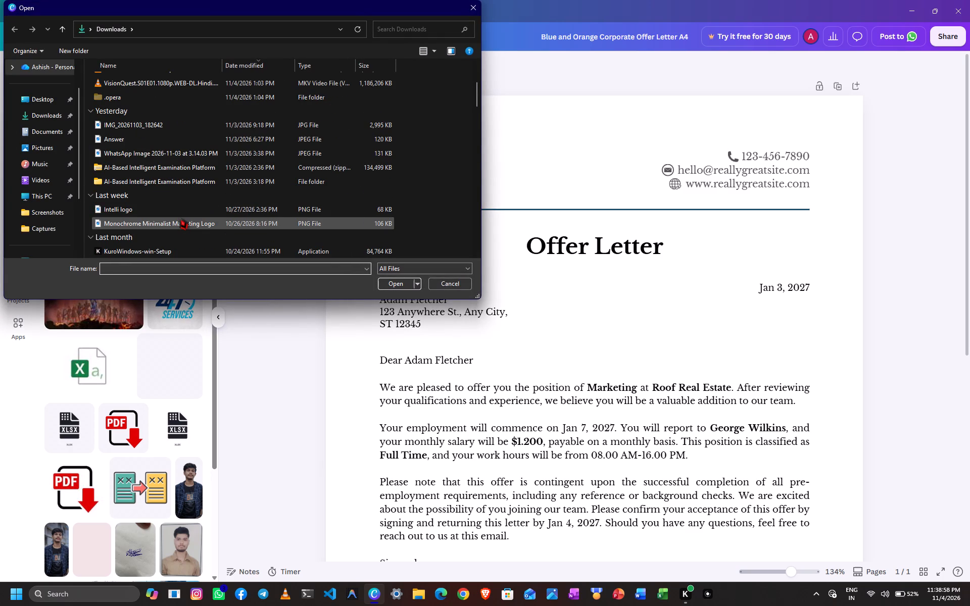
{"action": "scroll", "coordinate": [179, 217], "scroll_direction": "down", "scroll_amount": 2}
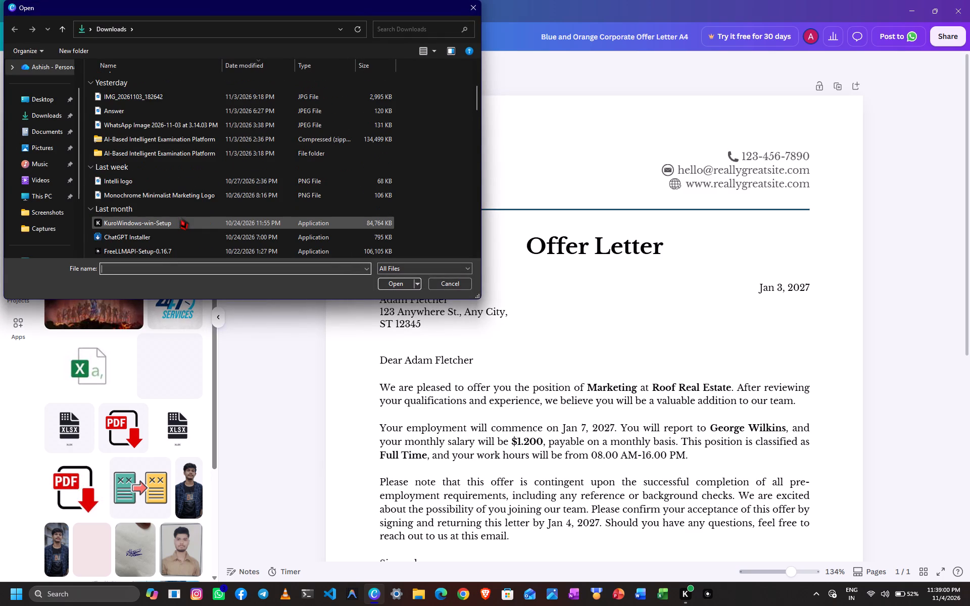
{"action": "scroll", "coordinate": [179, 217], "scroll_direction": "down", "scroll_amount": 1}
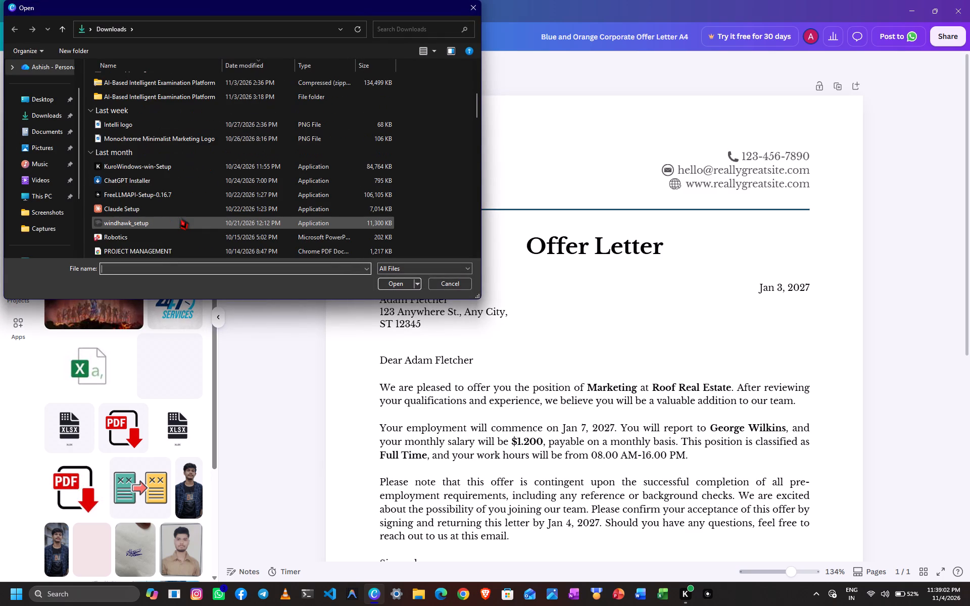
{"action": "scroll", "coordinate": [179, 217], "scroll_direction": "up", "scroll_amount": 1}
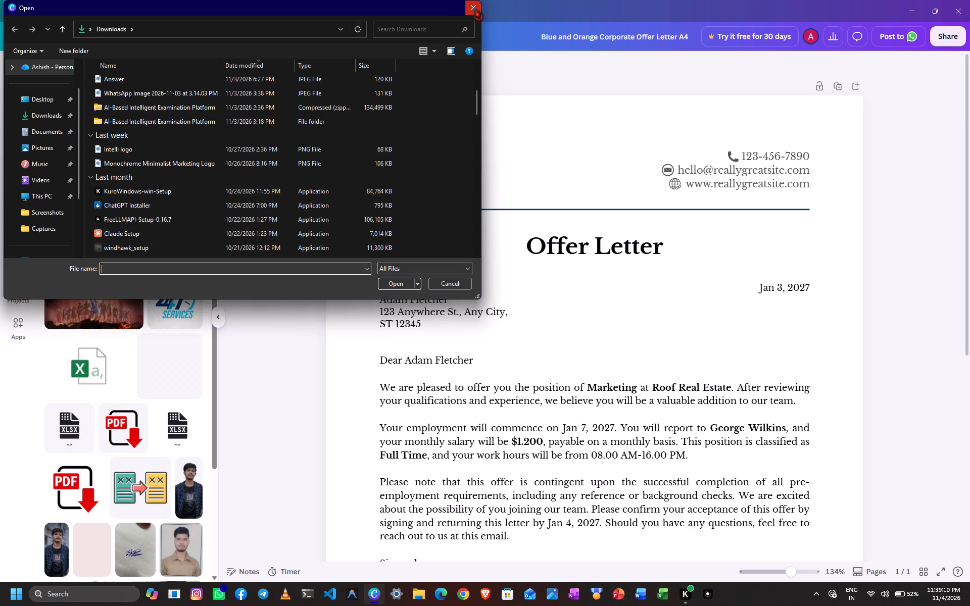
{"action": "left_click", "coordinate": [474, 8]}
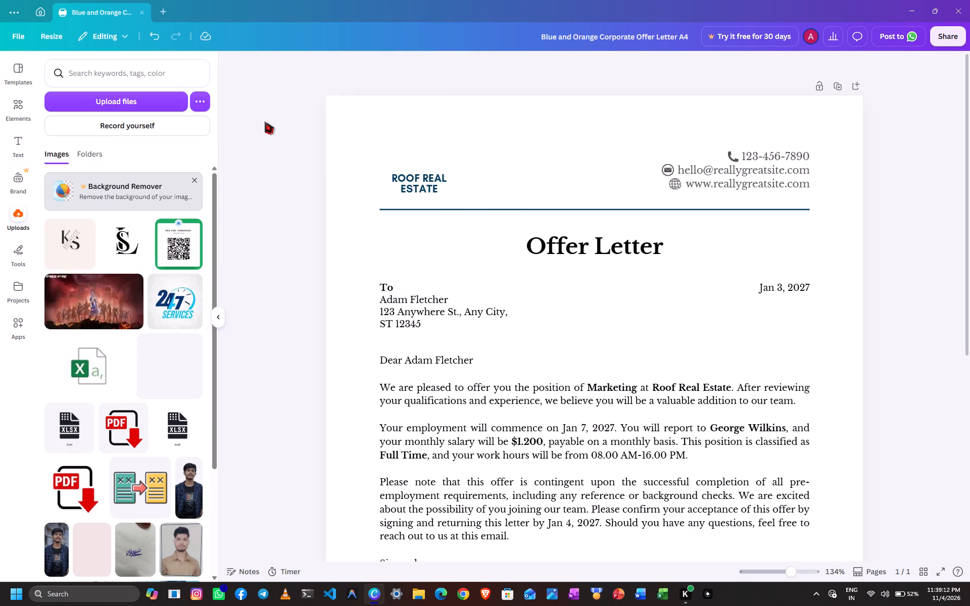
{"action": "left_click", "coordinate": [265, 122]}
Close the offer letter template preview on the home page and replace the search with "logo".
{"action": "left_click", "coordinate": [43, 14]}
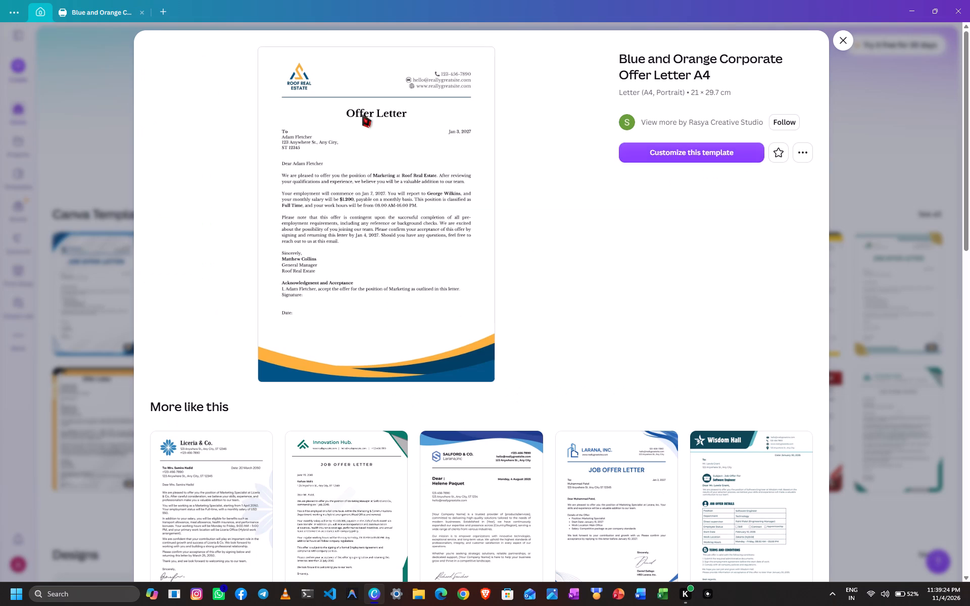
{"action": "left_click", "coordinate": [844, 39]}
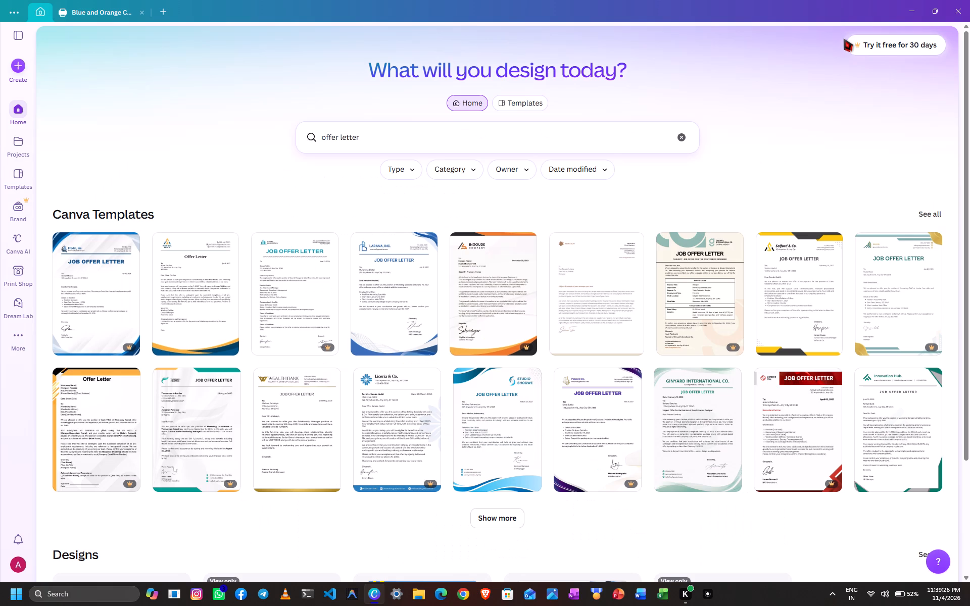
{"action": "left_click", "coordinate": [435, 138]}
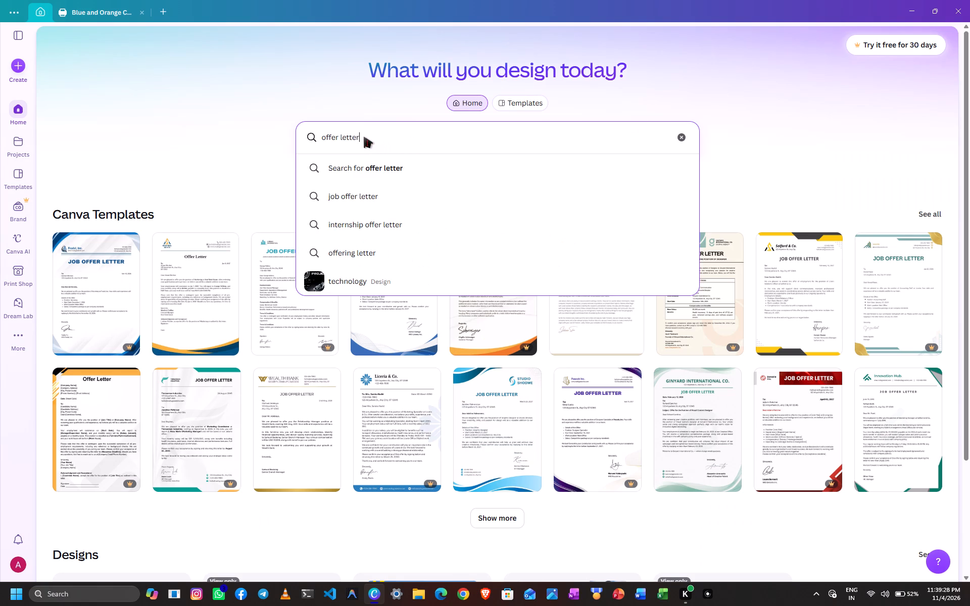
{"action": "left_click_drag", "start_coordinate": [363, 137], "coordinate": [320, 141]}
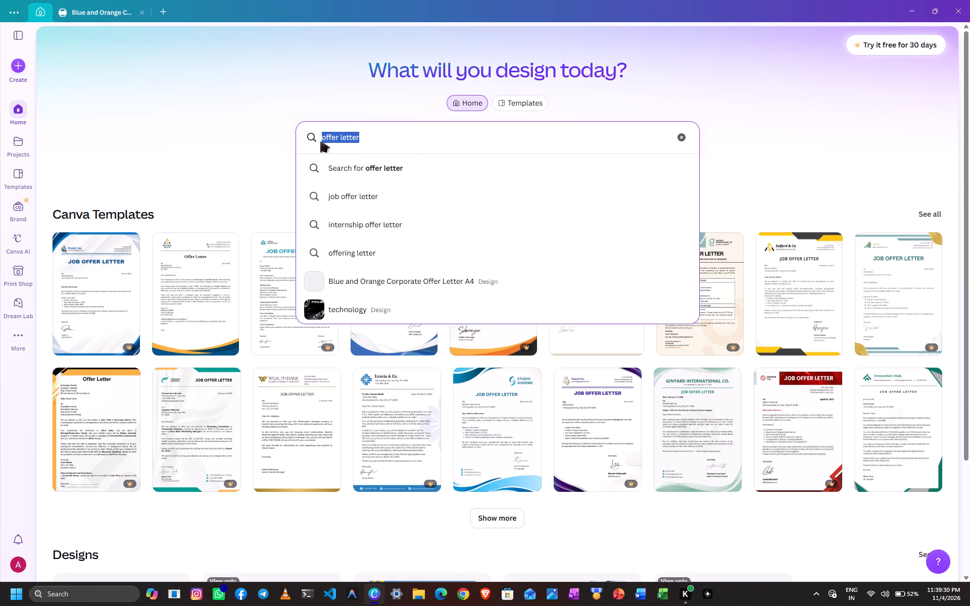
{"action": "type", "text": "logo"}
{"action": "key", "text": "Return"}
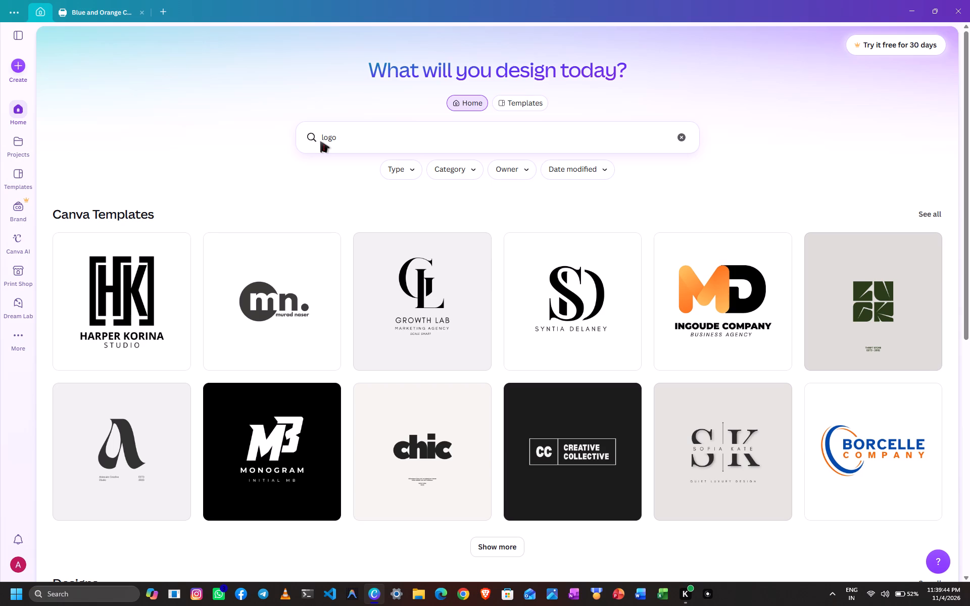
Examine the "logo" search results across templates, the expanded list of own designs, and images for a replacement logo.
{"action": "scroll", "coordinate": [520, 289], "scroll_direction": "down", "scroll_amount": 2}
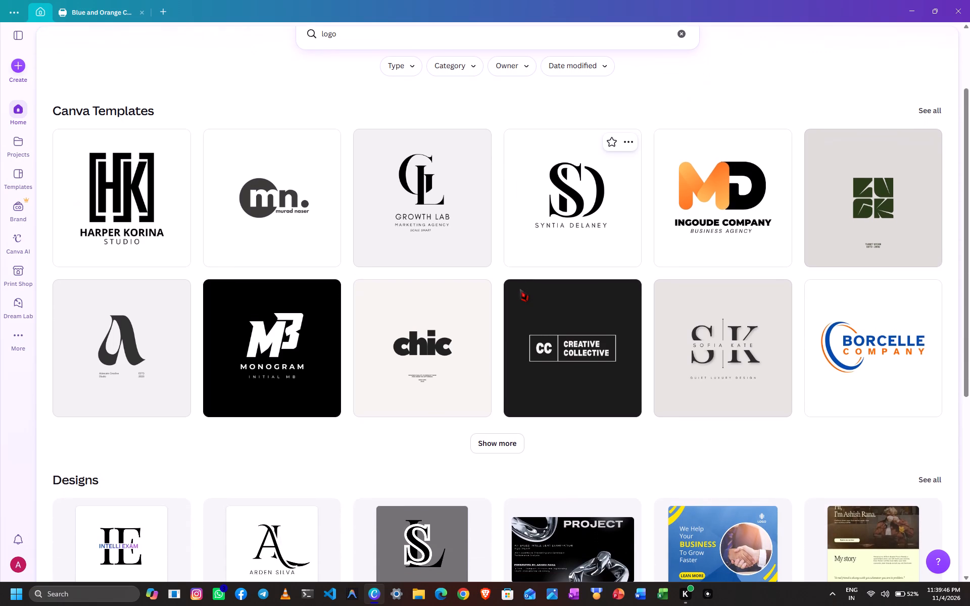
{"action": "scroll", "coordinate": [520, 289], "scroll_direction": "down", "scroll_amount": 4}
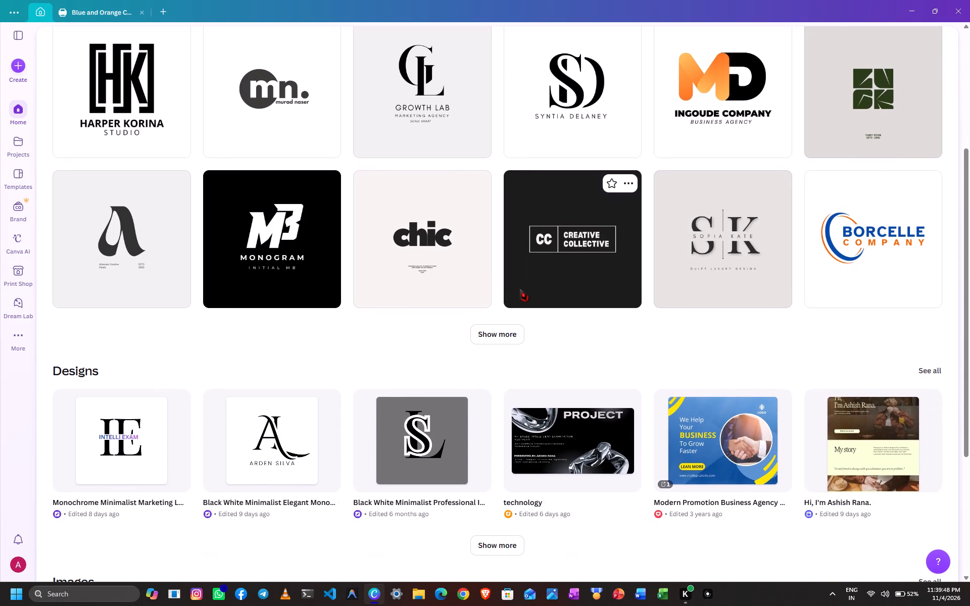
{"action": "scroll", "coordinate": [520, 289], "scroll_direction": "down", "scroll_amount": 3}
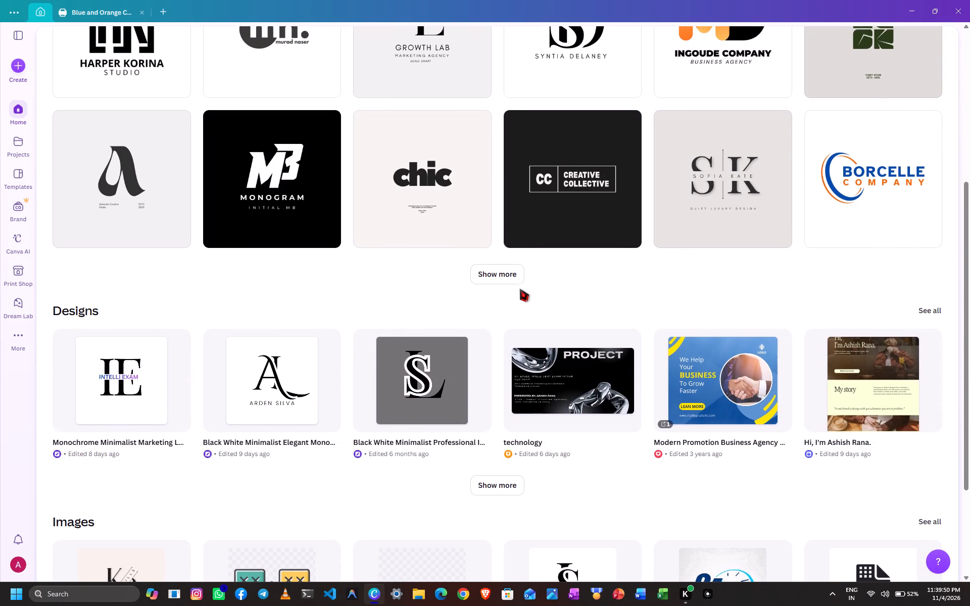
{"action": "scroll", "coordinate": [520, 289], "scroll_direction": "down", "scroll_amount": 1}
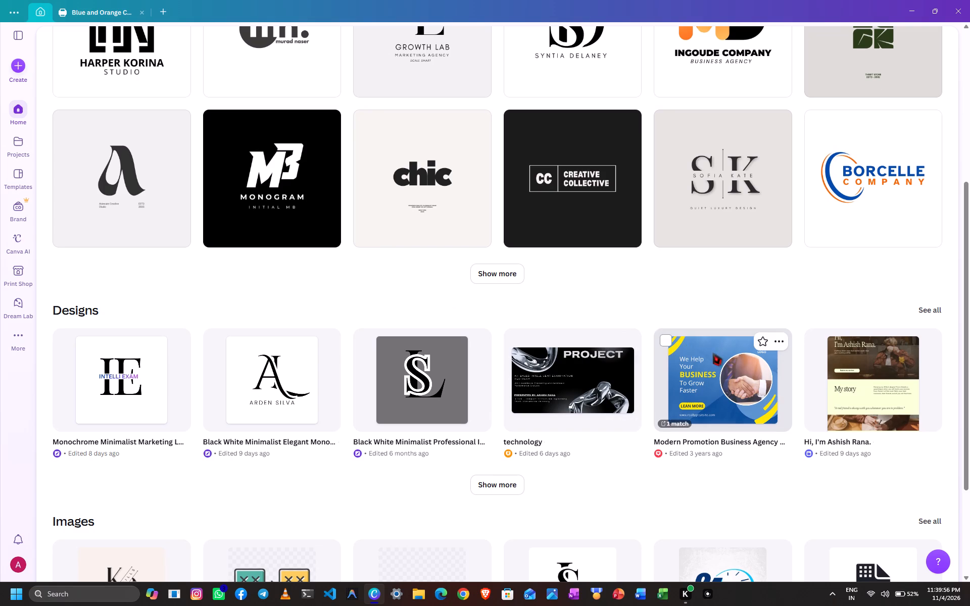
{"action": "left_click", "coordinate": [503, 486]}
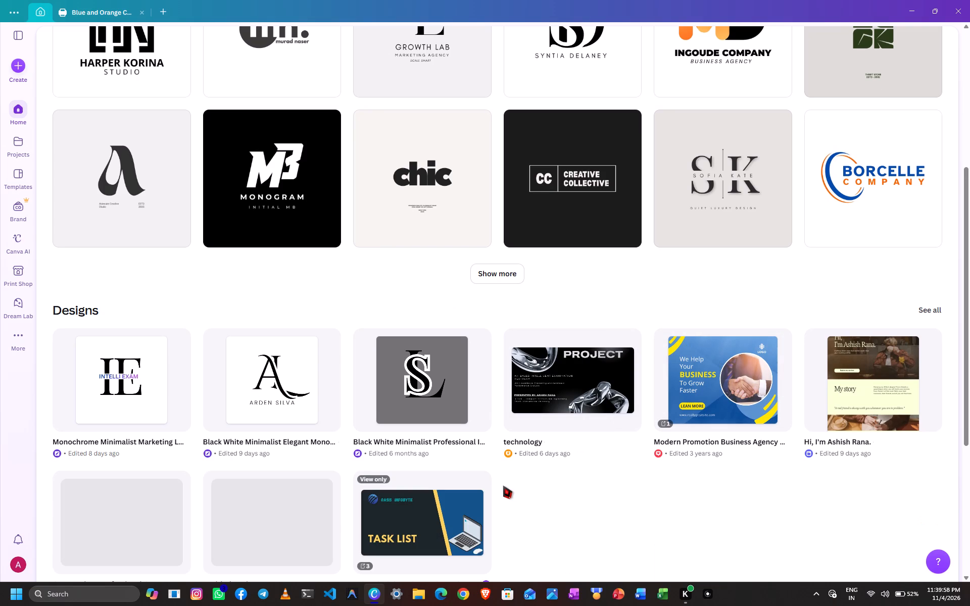
{"action": "scroll", "coordinate": [503, 486], "scroll_direction": "down", "scroll_amount": 9}
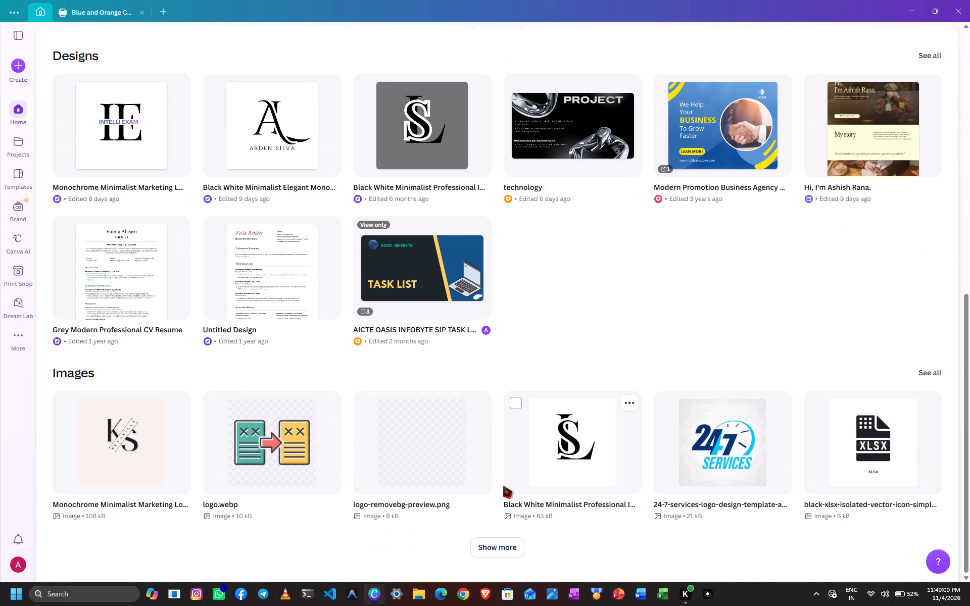
{"action": "scroll", "coordinate": [503, 486], "scroll_direction": "up", "scroll_amount": 4}
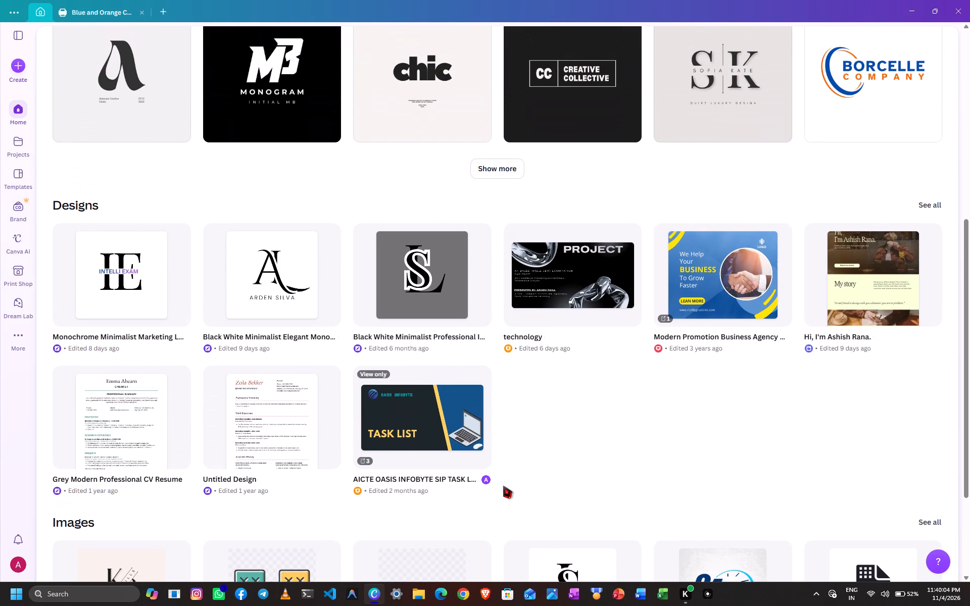
{"action": "scroll", "coordinate": [503, 486], "scroll_direction": "up", "scroll_amount": 4}
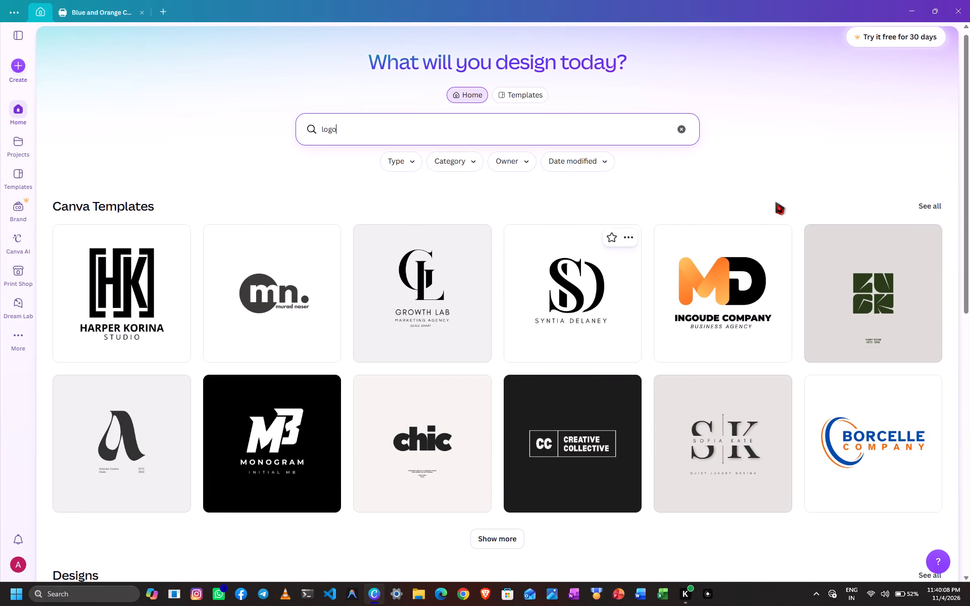
Refine the search to "logo golden" and show all of the matching templates.
{"action": "left_click", "coordinate": [434, 127]}
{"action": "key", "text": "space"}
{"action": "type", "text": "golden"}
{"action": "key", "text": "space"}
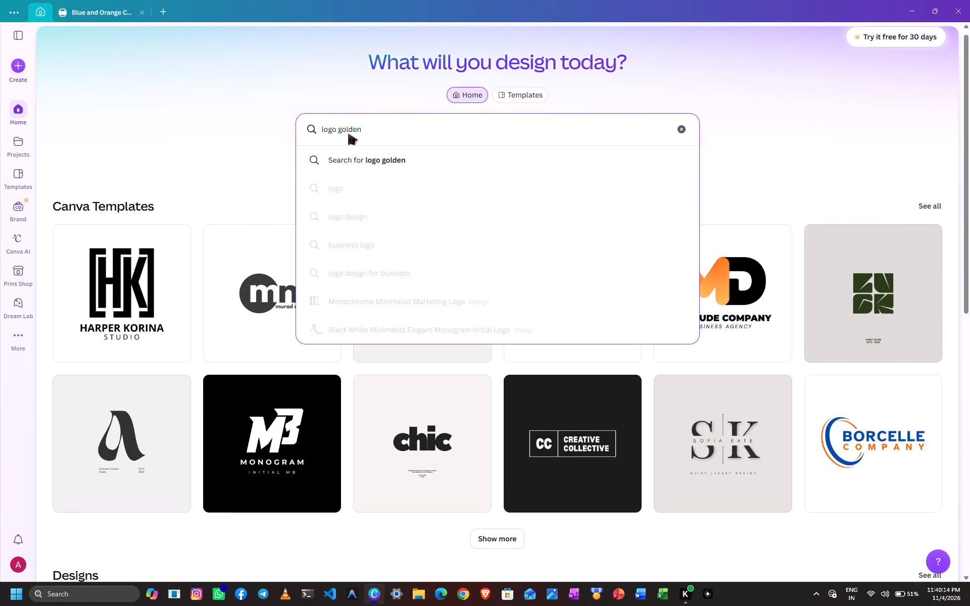
{"action": "left_click", "coordinate": [395, 159]}
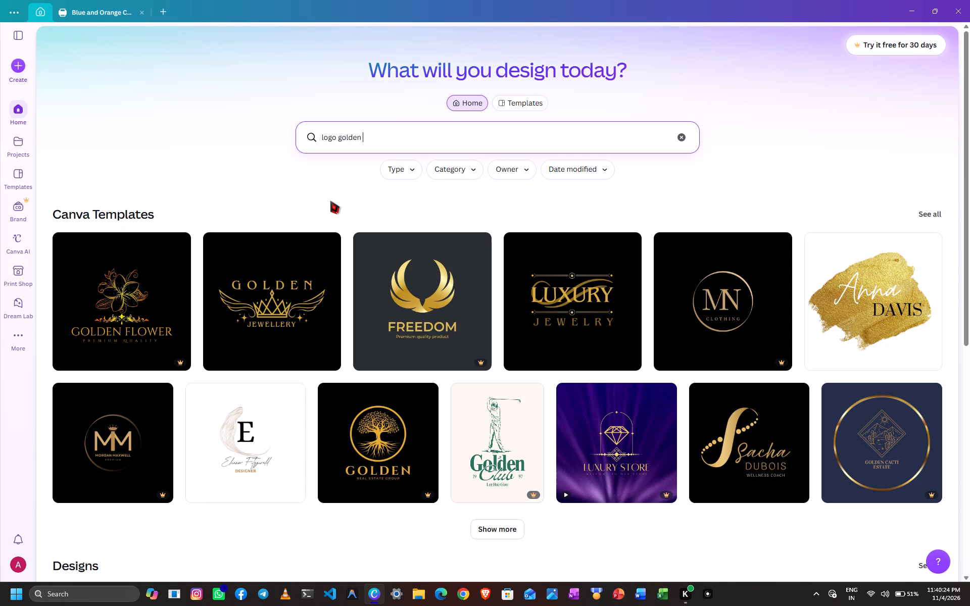
{"action": "left_click", "coordinate": [928, 213]}
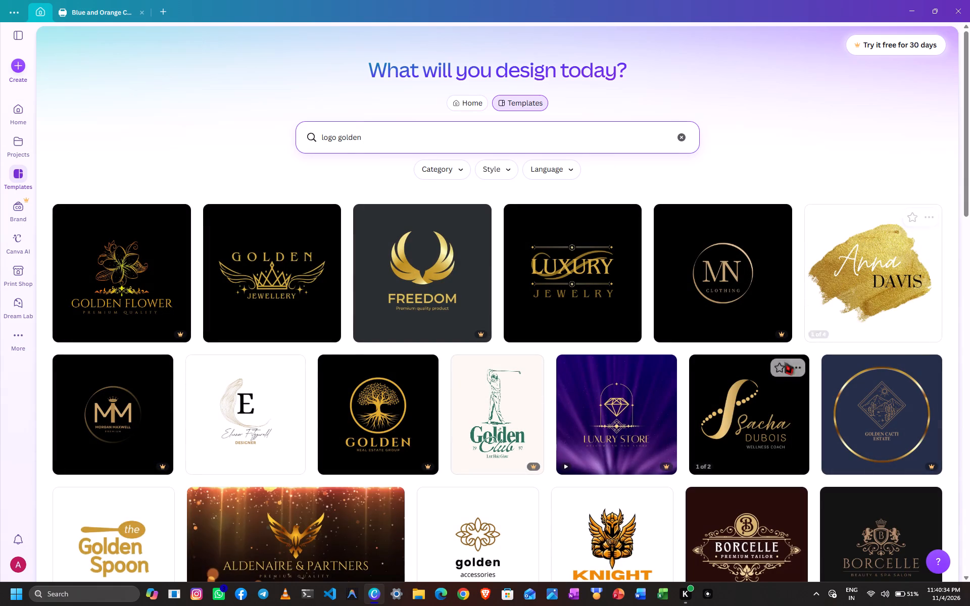
Browse the golden logo templates for a design that suits the offer letter header.
{"action": "scroll", "coordinate": [785, 362], "scroll_direction": "down", "scroll_amount": 8}
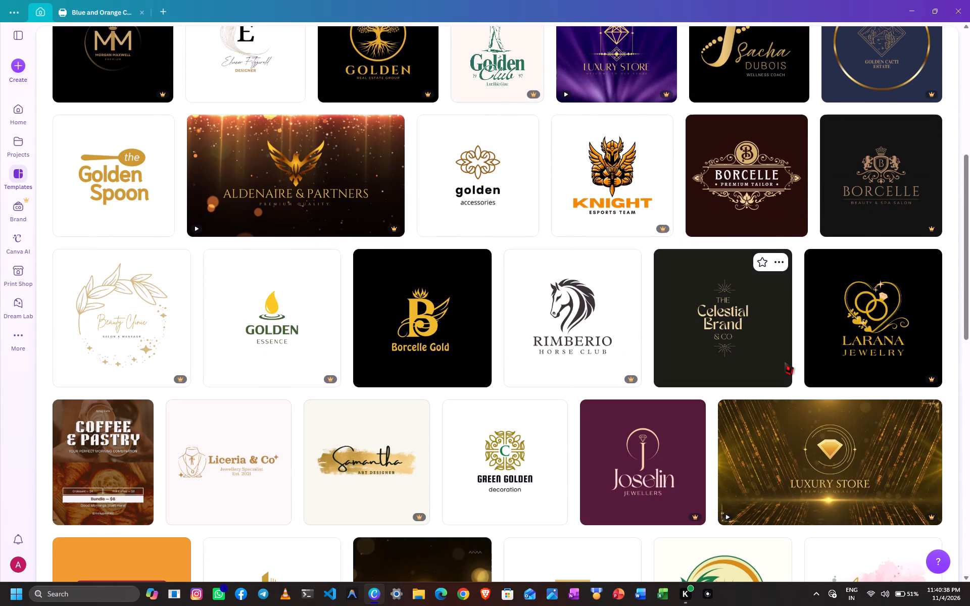
{"action": "scroll", "coordinate": [785, 362], "scroll_direction": "down", "scroll_amount": 1}
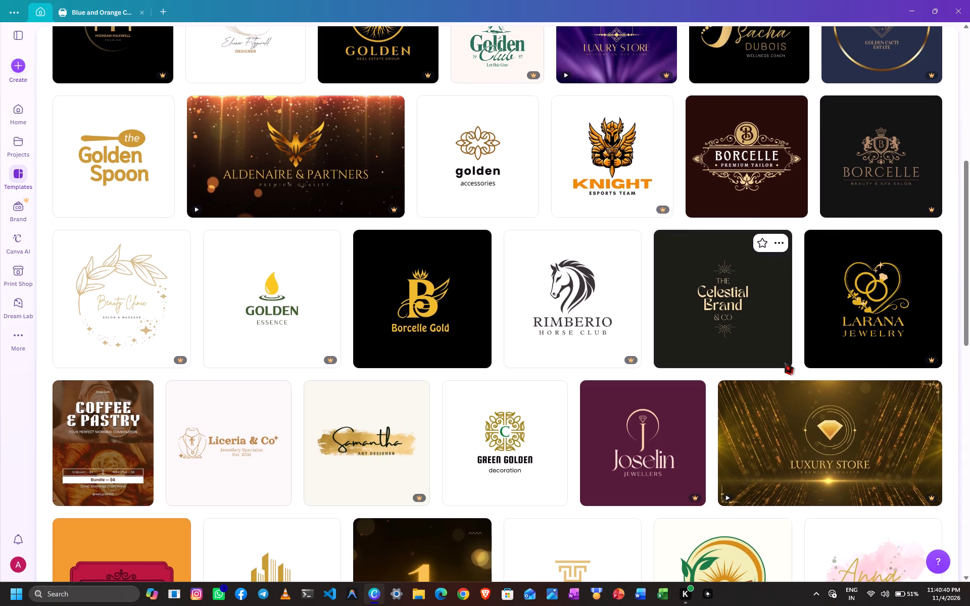
{"action": "scroll", "coordinate": [785, 362], "scroll_direction": "down", "scroll_amount": 4}
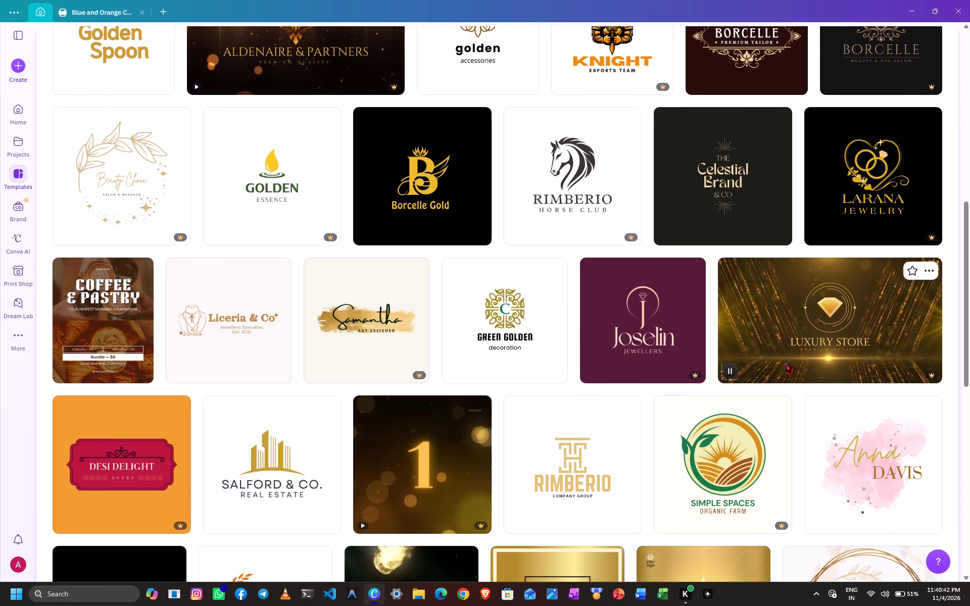
{"action": "scroll", "coordinate": [785, 362], "scroll_direction": "down", "scroll_amount": 4}
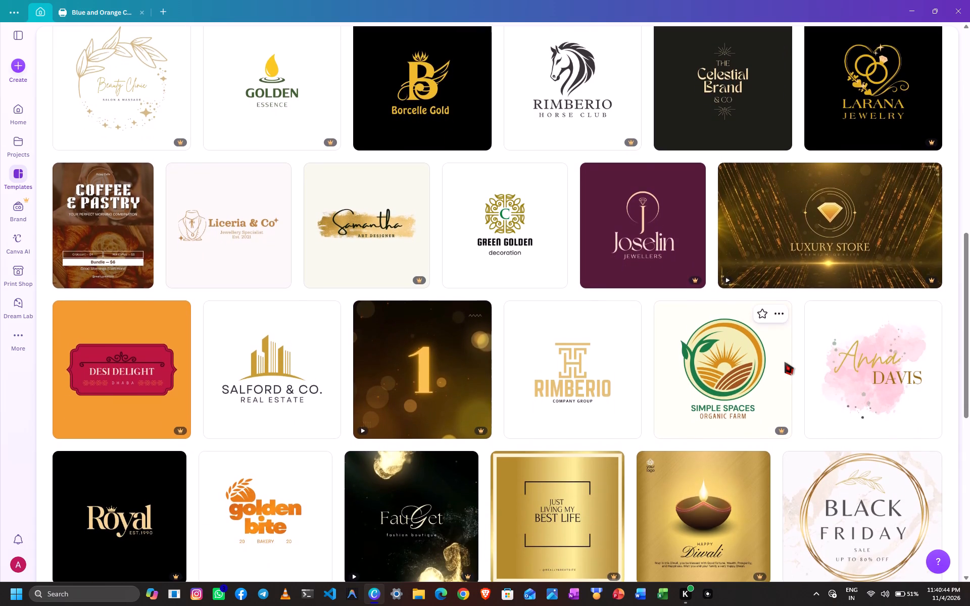
{"action": "scroll", "coordinate": [785, 362], "scroll_direction": "down", "scroll_amount": 8}
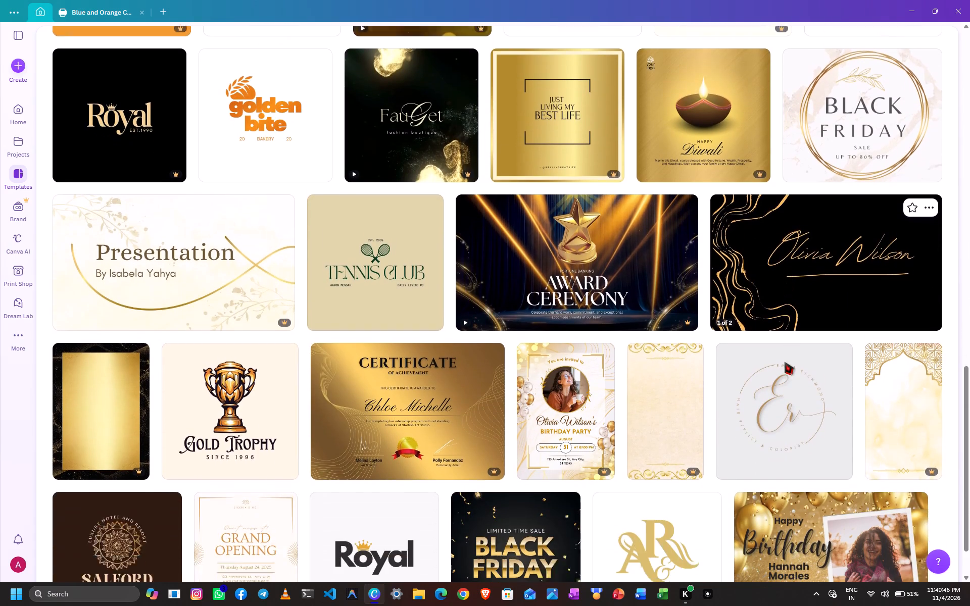
{"action": "scroll", "coordinate": [785, 362], "scroll_direction": "down", "scroll_amount": 5}
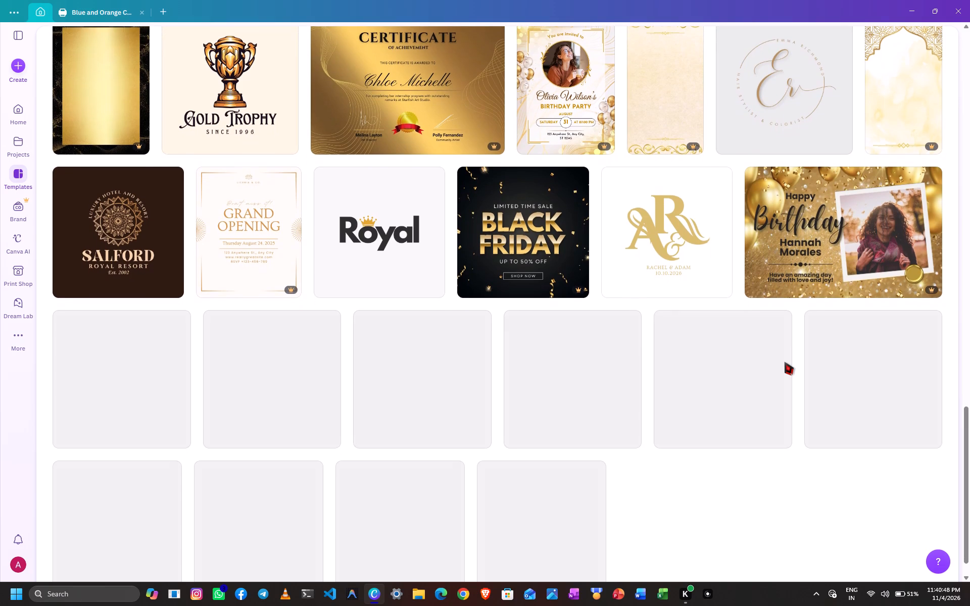
{"action": "scroll", "coordinate": [785, 362], "scroll_direction": "down", "scroll_amount": 1}
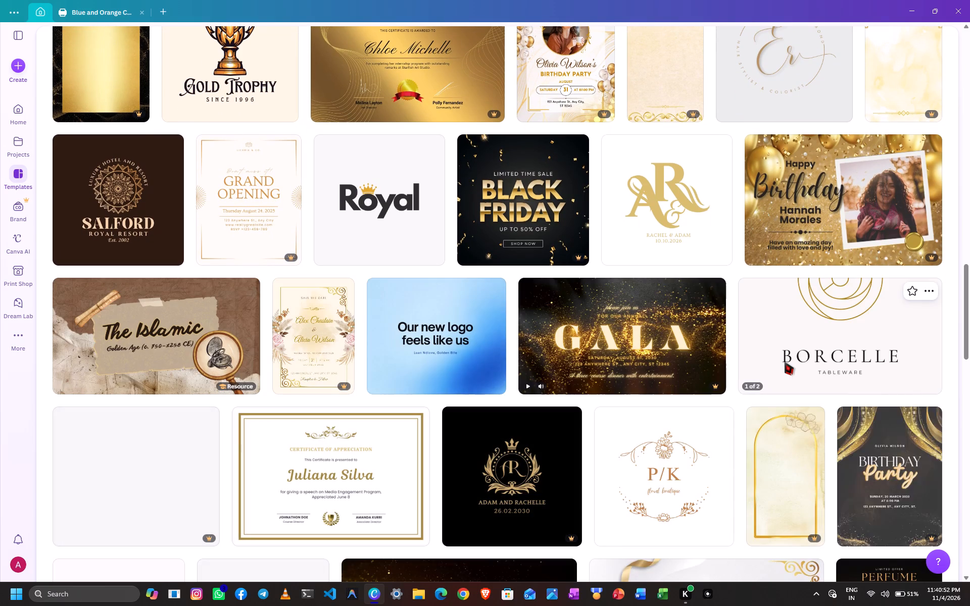
{"action": "scroll", "coordinate": [785, 362], "scroll_direction": "down", "scroll_amount": 4}
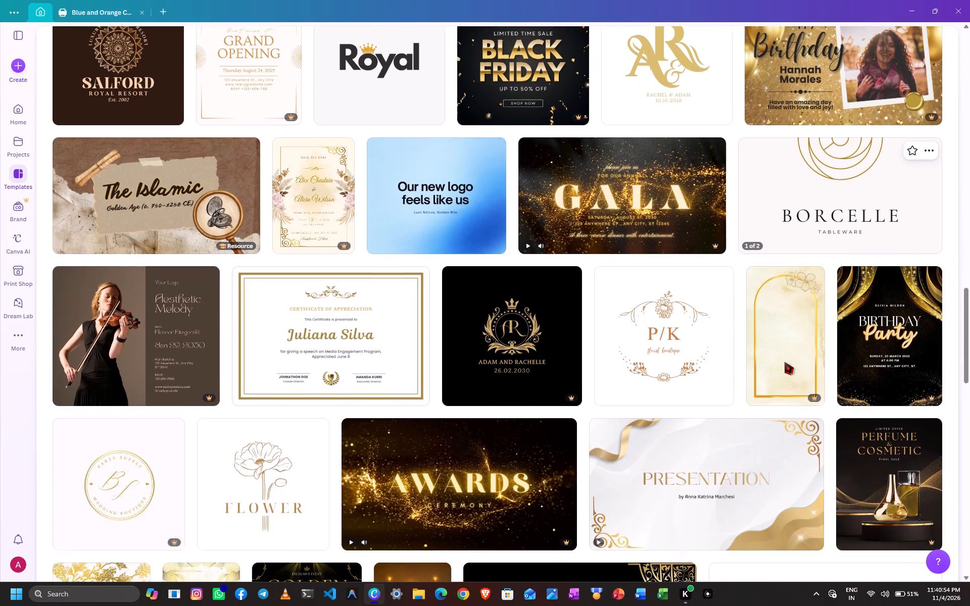
{"action": "scroll", "coordinate": [785, 362], "scroll_direction": "down", "scroll_amount": 5}
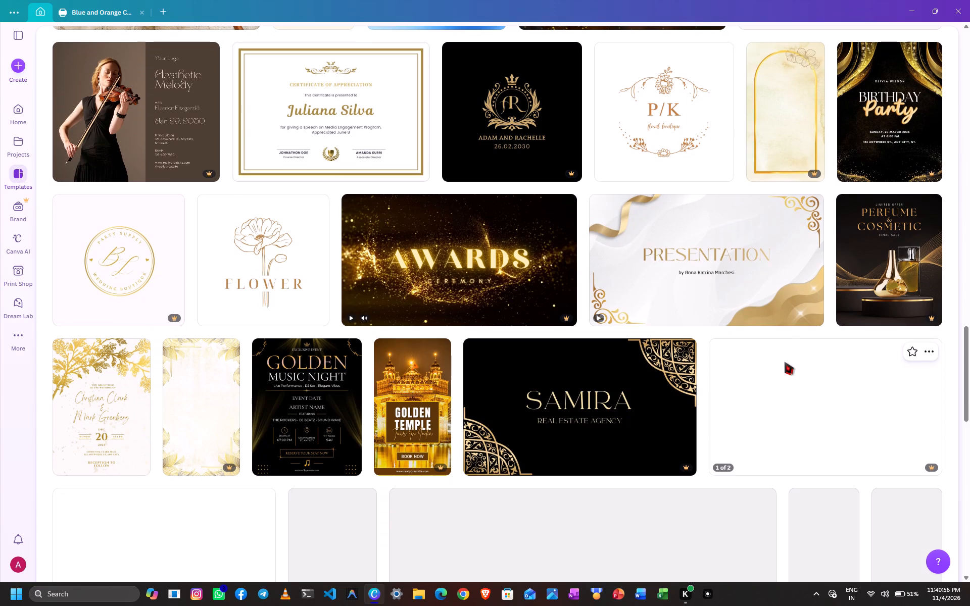
{"action": "scroll", "coordinate": [785, 362], "scroll_direction": "down", "scroll_amount": 9}
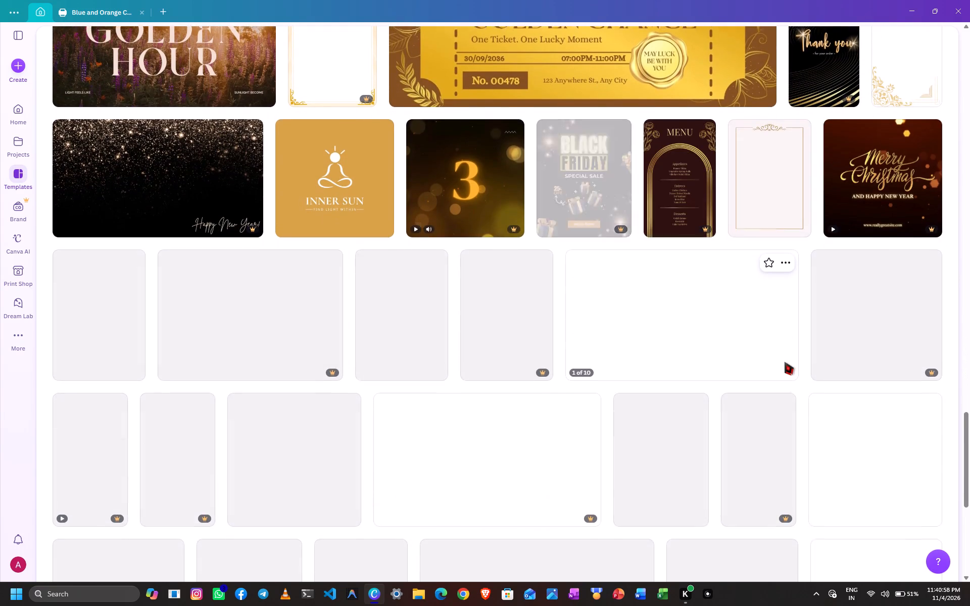
Return to the first rows of golden logo templates and compare the candidates there again.
{"action": "scroll", "coordinate": [785, 362], "scroll_direction": "up", "scroll_amount": 16}
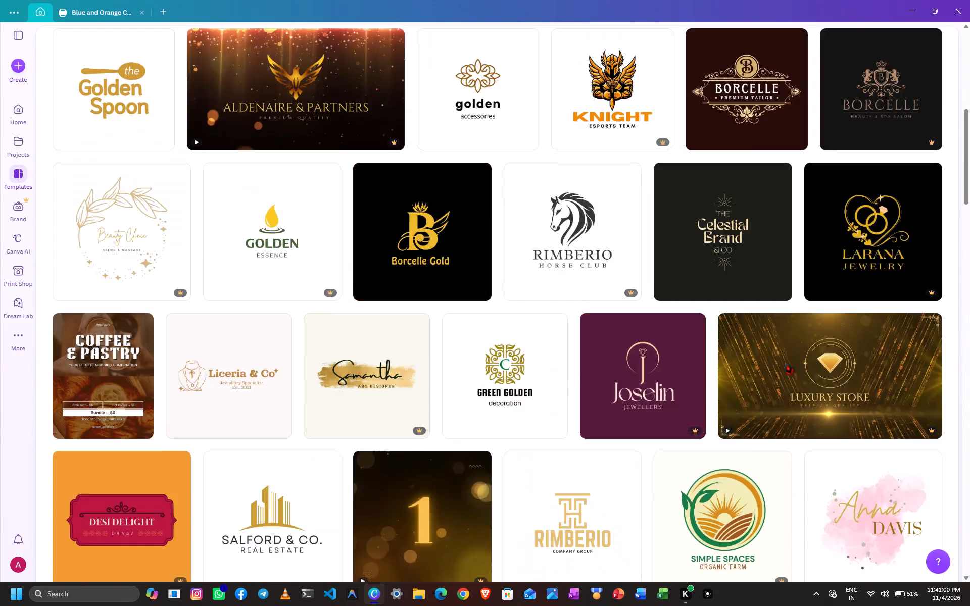
{"action": "scroll", "coordinate": [785, 362], "scroll_direction": "up", "scroll_amount": 2}
{"action": "scroll", "coordinate": [785, 362], "scroll_direction": "down", "scroll_amount": 3}
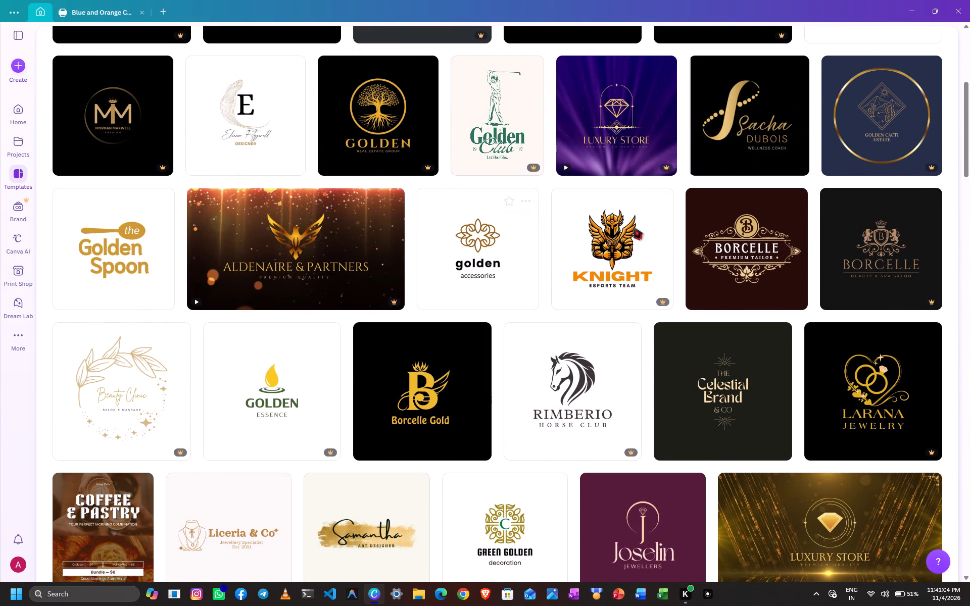
{"action": "scroll", "coordinate": [633, 363], "scroll_direction": "up", "scroll_amount": 2}
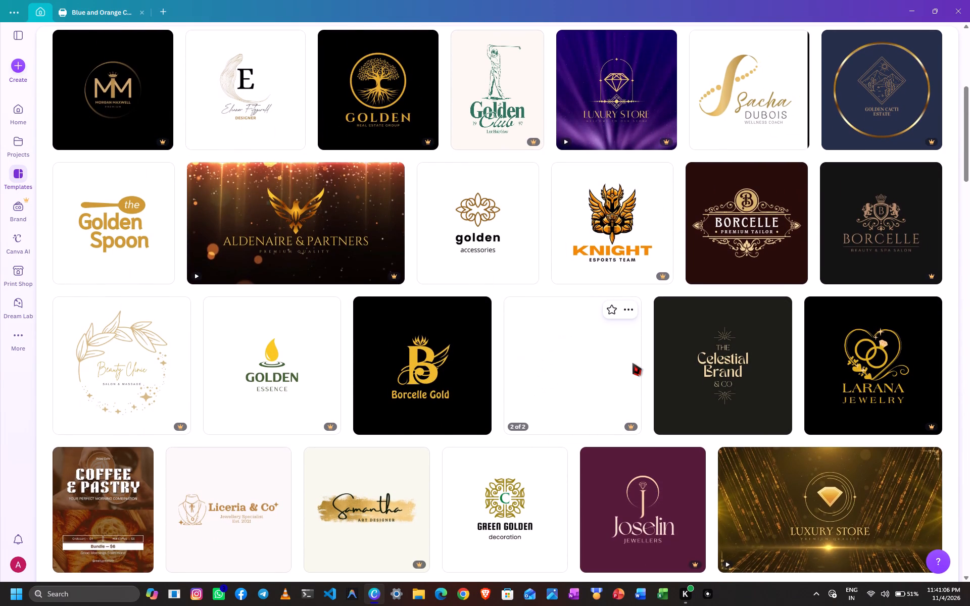
{"action": "scroll", "coordinate": [633, 363], "scroll_direction": "up", "scroll_amount": 2}
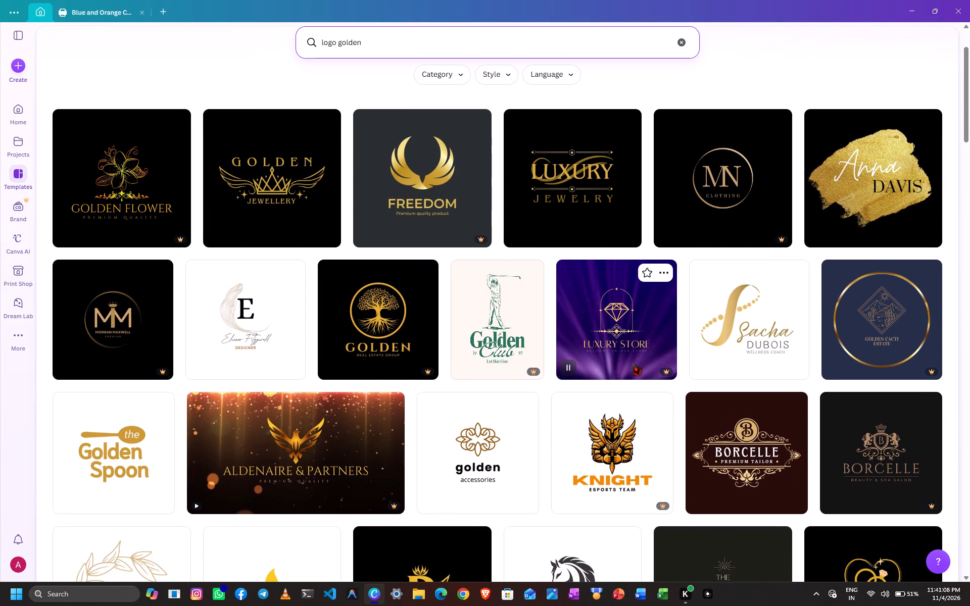
{"action": "scroll", "coordinate": [633, 363], "scroll_direction": "up", "scroll_amount": 2}
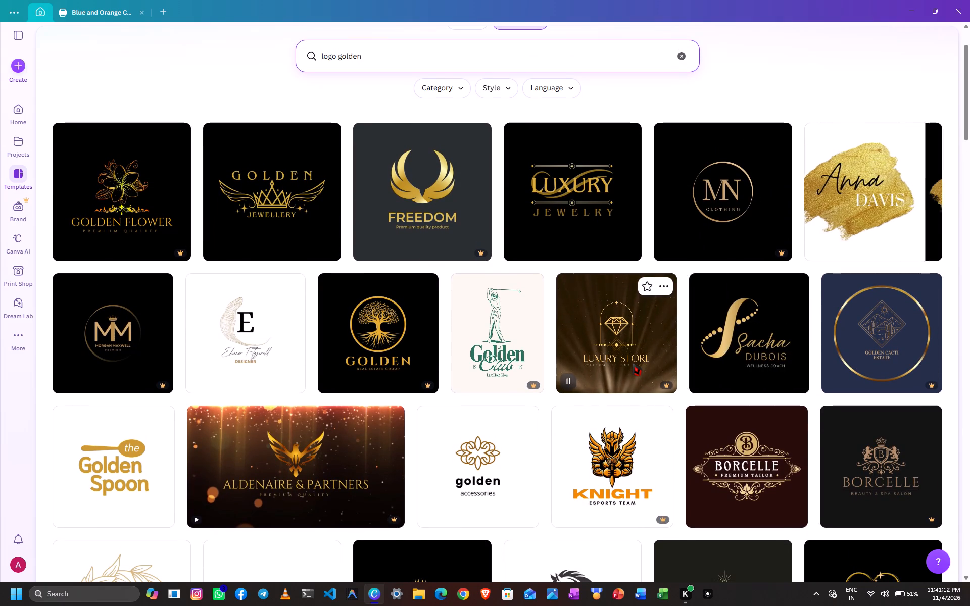
{"action": "scroll", "coordinate": [633, 363], "scroll_direction": "down", "scroll_amount": 4}
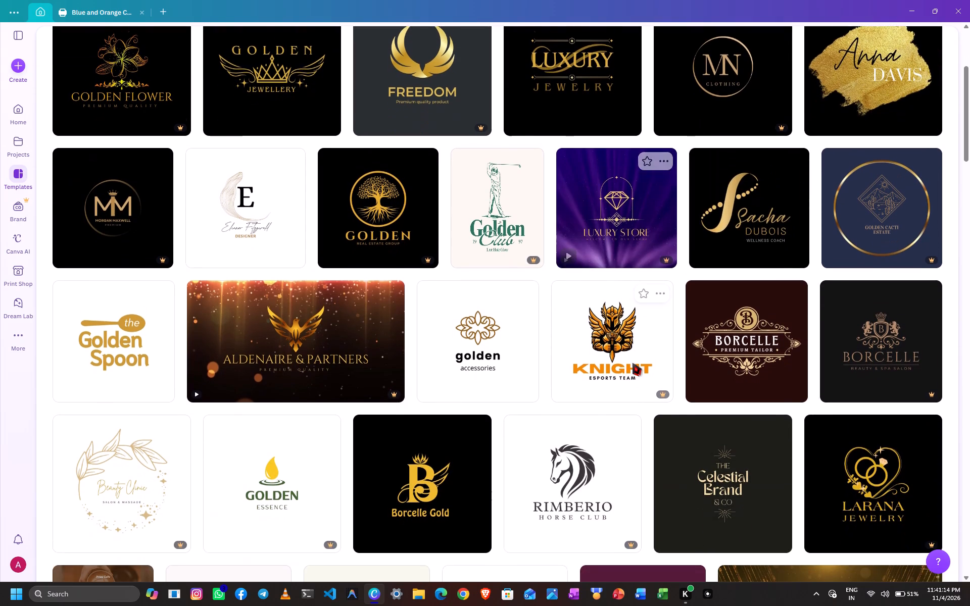
{"action": "scroll", "coordinate": [633, 363], "scroll_direction": "up", "scroll_amount": 2}
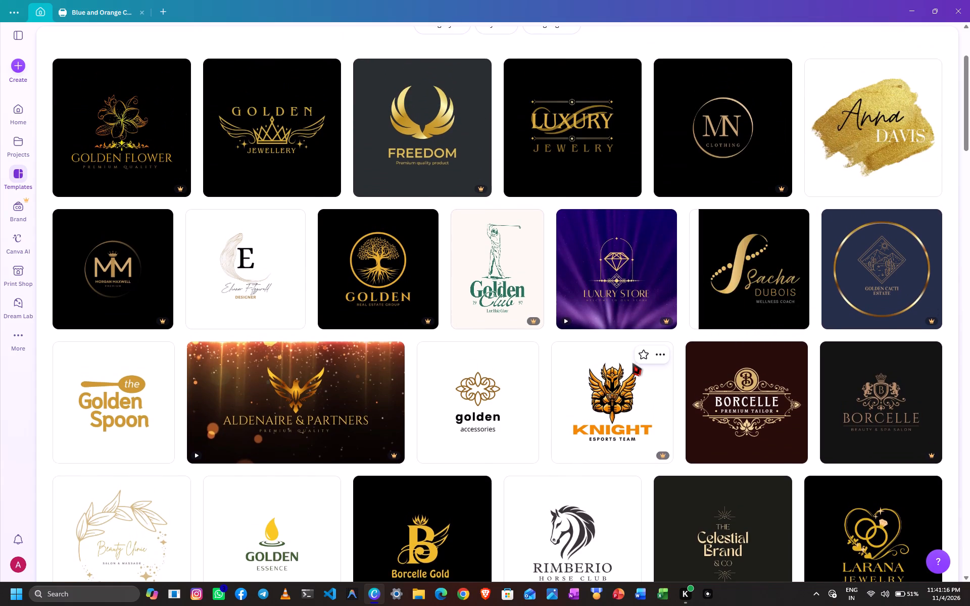
Browse further down the "logo golden" templates for a design that suits the offer letter header.
{"action": "scroll", "coordinate": [633, 363], "scroll_direction": "down", "scroll_amount": 12}
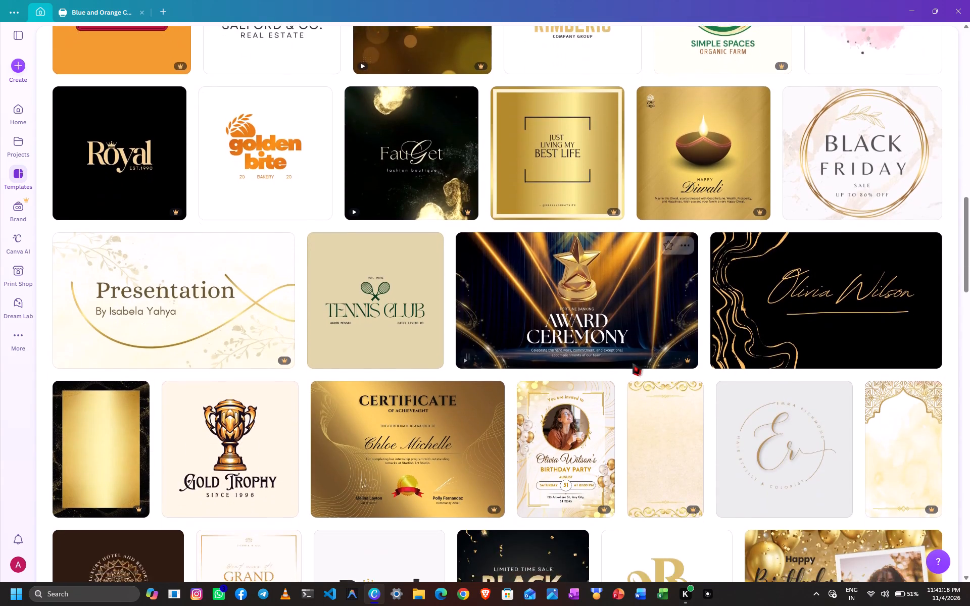
{"action": "scroll", "coordinate": [633, 363], "scroll_direction": "down", "scroll_amount": 7}
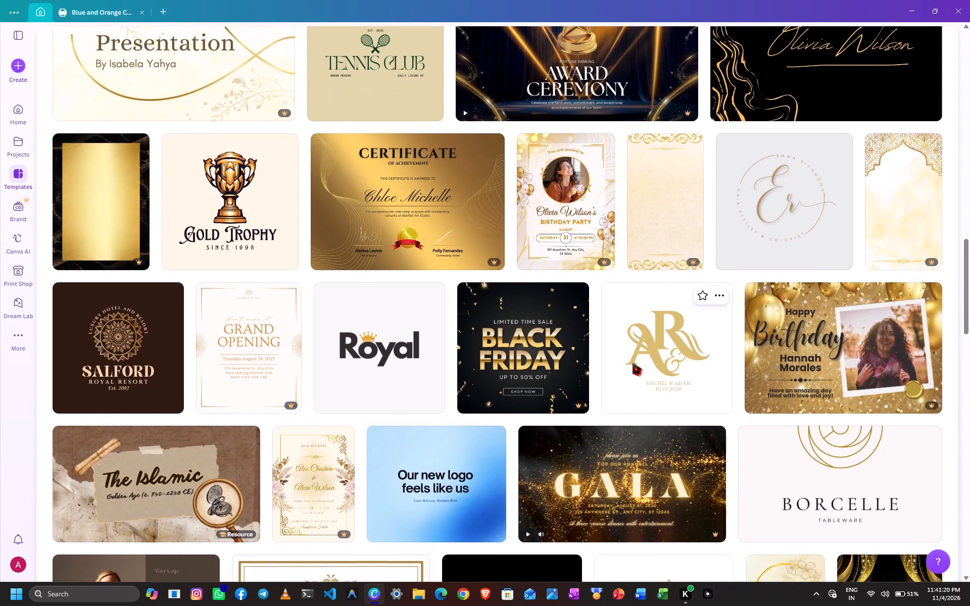
{"action": "scroll", "coordinate": [633, 363], "scroll_direction": "down", "scroll_amount": 6}
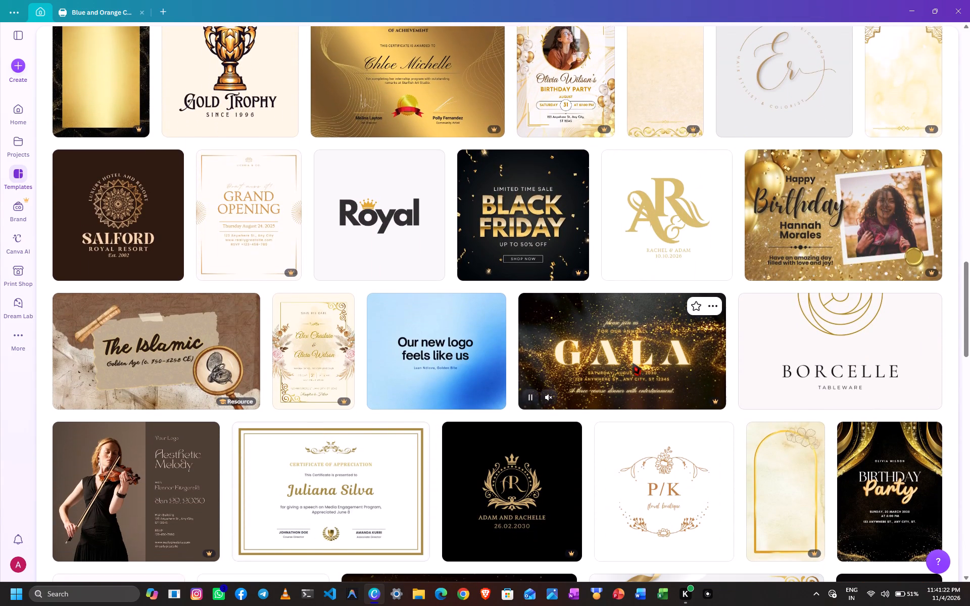
{"action": "scroll", "coordinate": [633, 363], "scroll_direction": "down", "scroll_amount": 4}
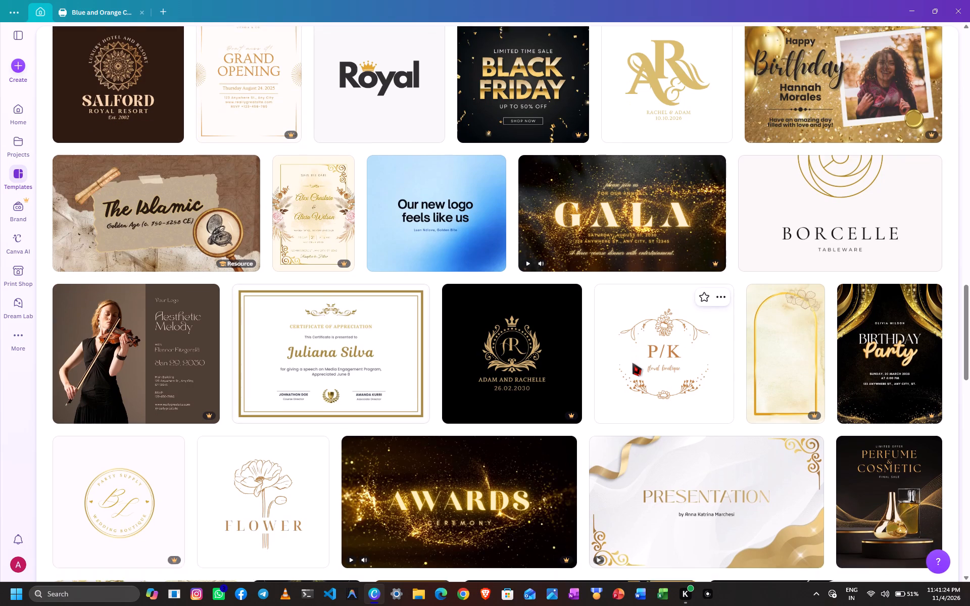
{"action": "scroll", "coordinate": [633, 363], "scroll_direction": "down", "scroll_amount": 7}
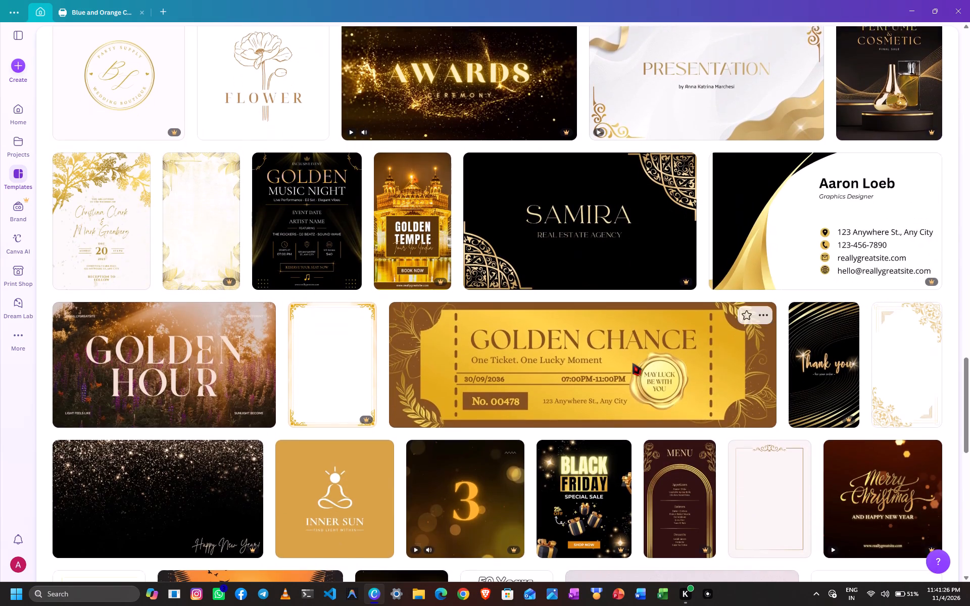
{"action": "scroll", "coordinate": [633, 363], "scroll_direction": "right", "scroll_amount": 1}
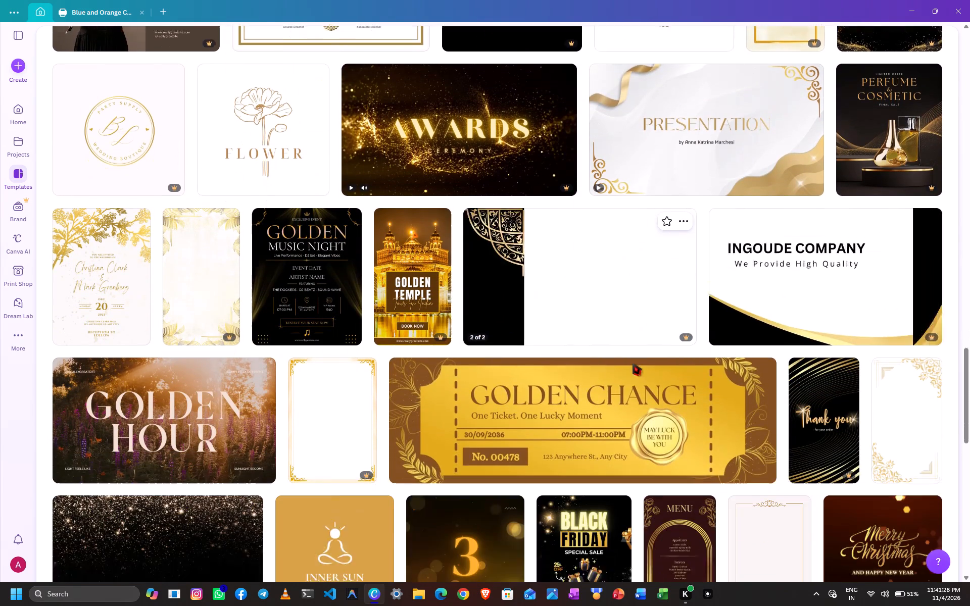
{"action": "scroll", "coordinate": [633, 363], "scroll_direction": "right", "scroll_amount": 1}
{"action": "scroll", "coordinate": [633, 363], "scroll_direction": "down", "scroll_amount": 9}
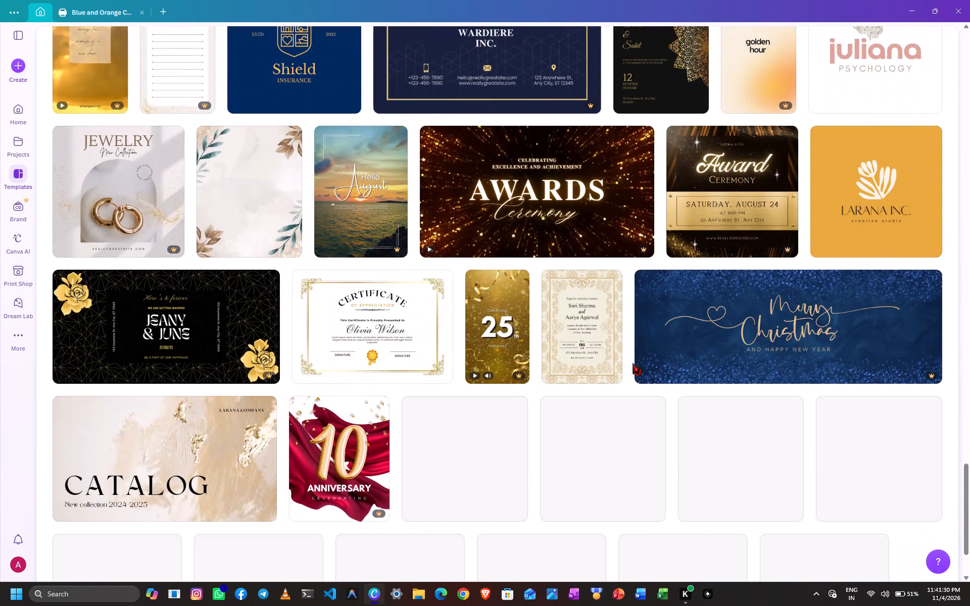
{"action": "scroll", "coordinate": [633, 363], "scroll_direction": "down", "scroll_amount": 2}
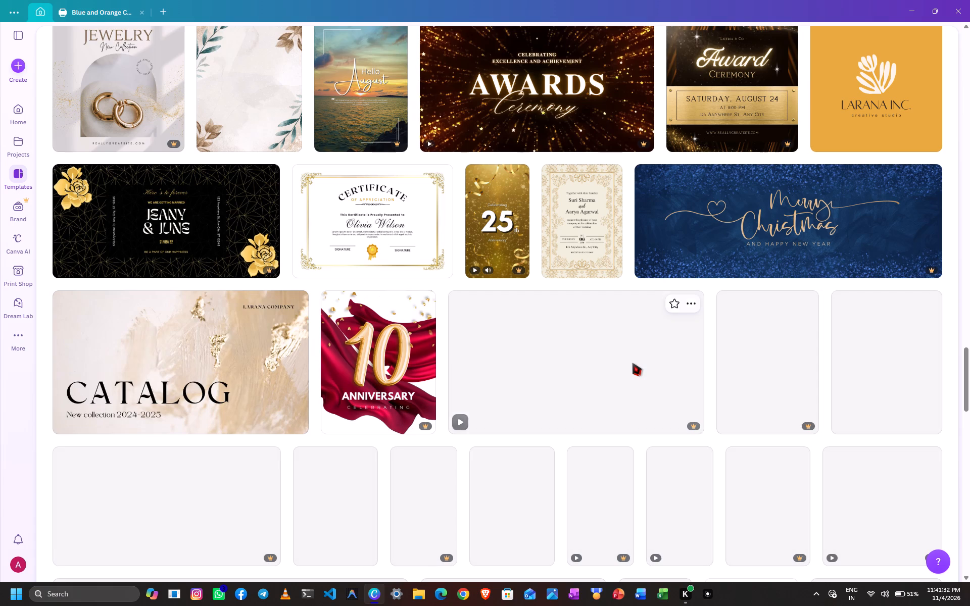
{"action": "scroll", "coordinate": [633, 363], "scroll_direction": "down", "scroll_amount": 4}
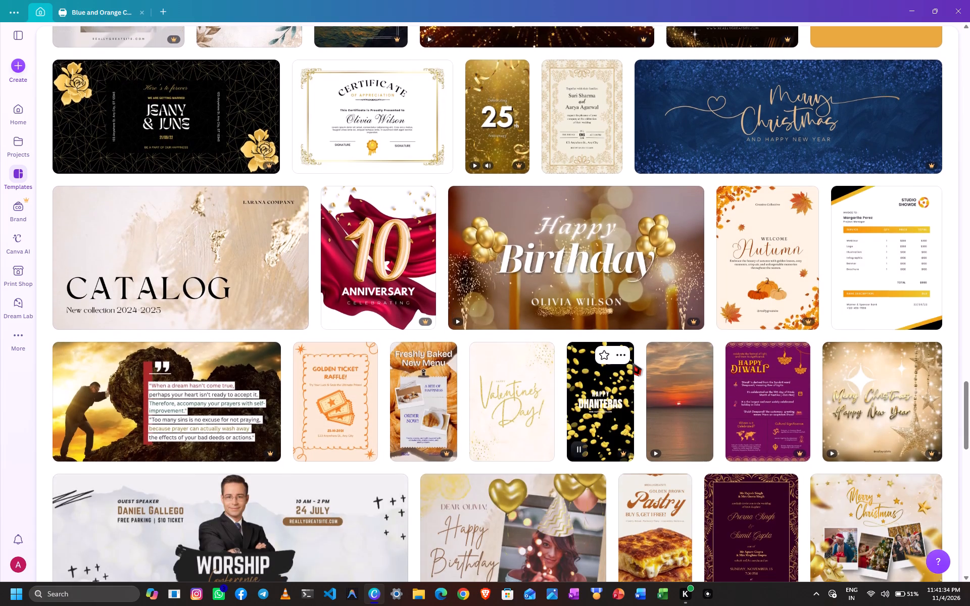
{"action": "scroll", "coordinate": [633, 363], "scroll_direction": "down", "scroll_amount": 10}
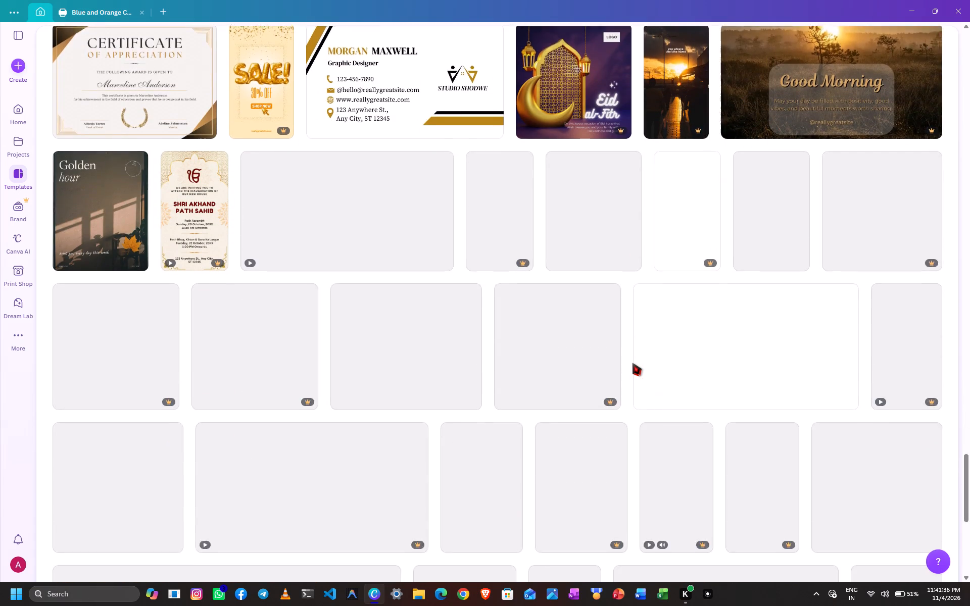
Refine the template search to "logo golden colour" and look over the first rows of designs.
{"action": "scroll", "coordinate": [633, 363], "scroll_direction": "up", "scroll_amount": 14}
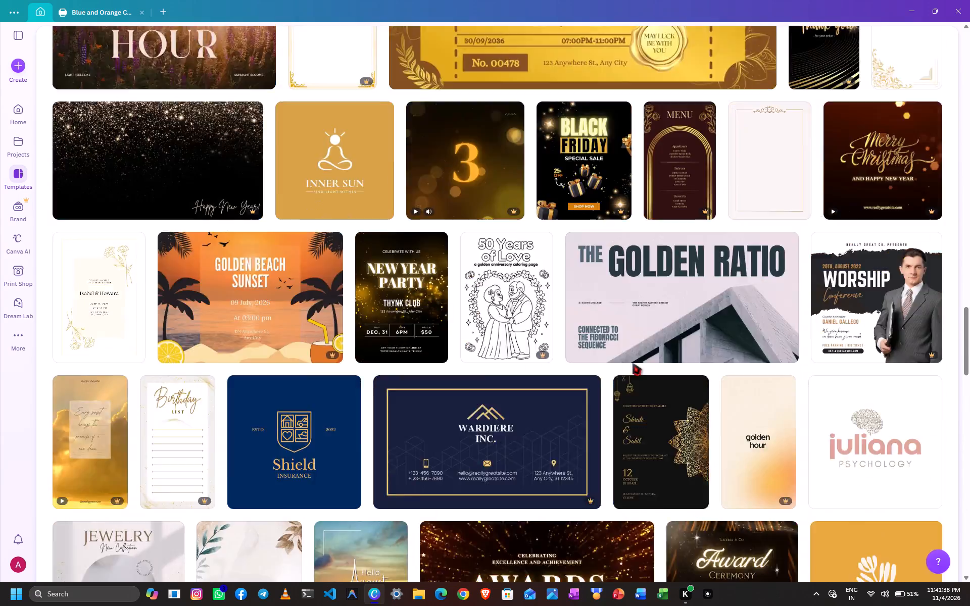
{"action": "scroll", "coordinate": [633, 363], "scroll_direction": "up", "scroll_amount": 11}
{"action": "scroll", "coordinate": [633, 363], "scroll_direction": "up", "scroll_amount": 12}
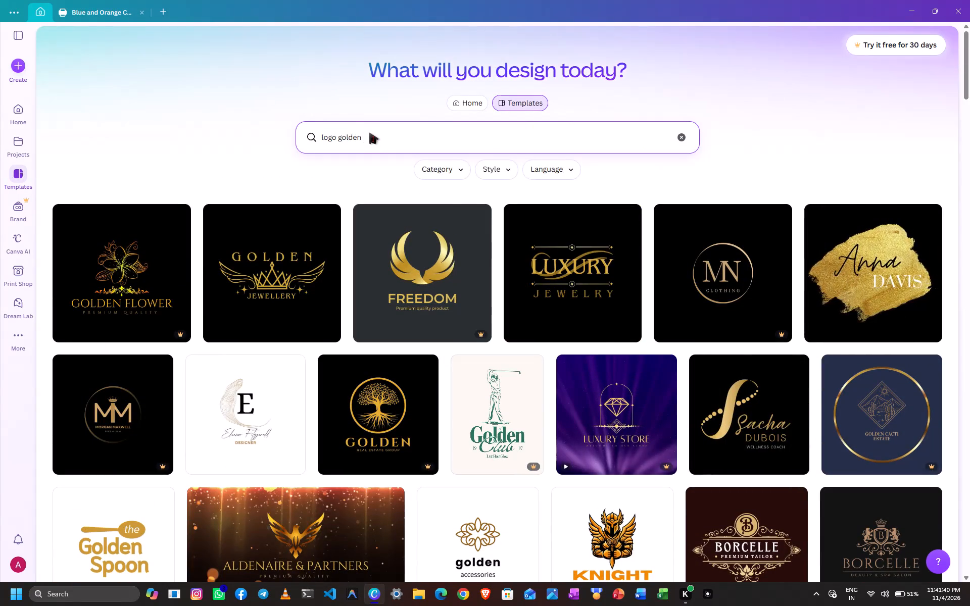
{"action": "left_click", "coordinate": [369, 133]}
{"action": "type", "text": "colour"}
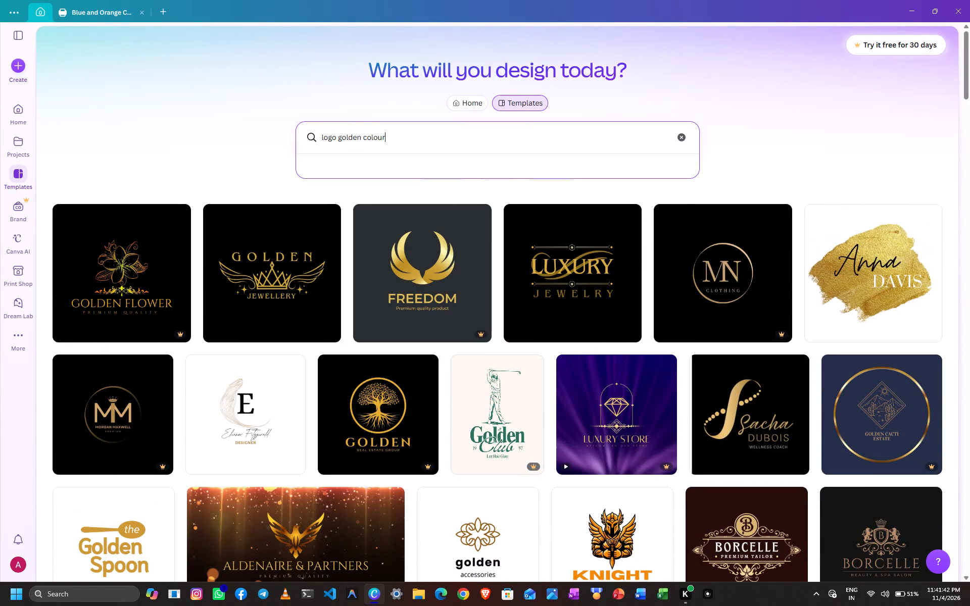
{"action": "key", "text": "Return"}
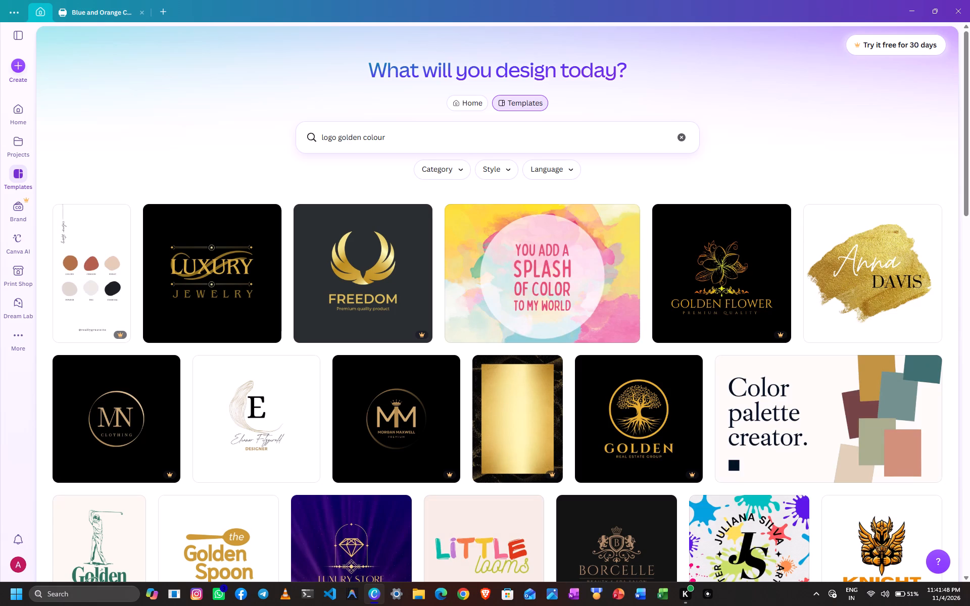
{"action": "scroll", "coordinate": [369, 133], "scroll_direction": "down", "scroll_amount": 4}
{"action": "scroll", "coordinate": [369, 133], "scroll_direction": "up", "scroll_amount": 9}
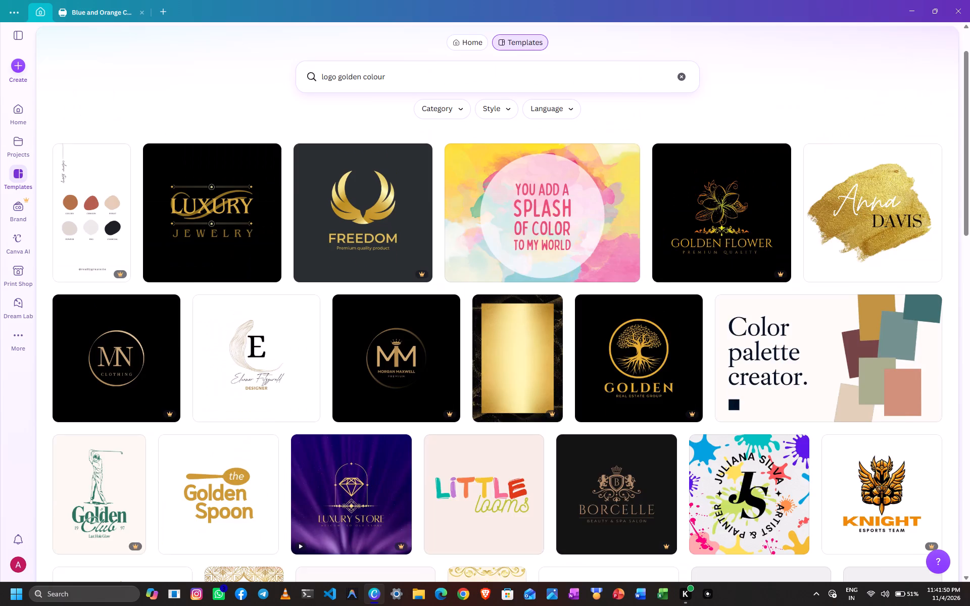
Shorten the template search to just "logo" and show the matching templates.
{"action": "left_click", "coordinate": [388, 142]}
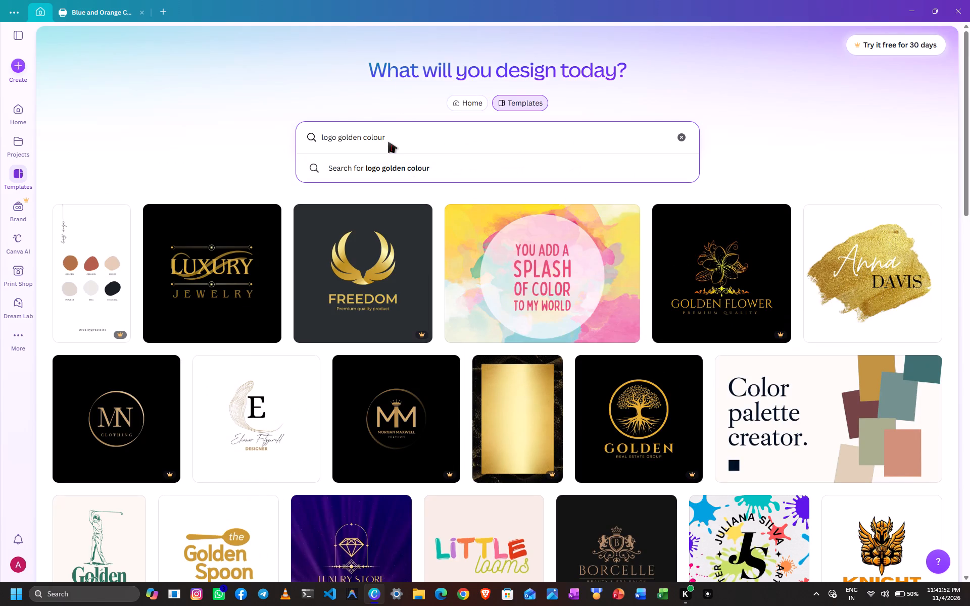
{"action": "key", "text": "BackSpace"}
{"action": "key", "text": "BackSpace"}
{"action": "key", "text": "BackSpace"}
{"action": "key", "text": "BackSpace"}
{"action": "key", "text": "BackSpace"}
{"action": "key", "text": "BackSpace"}
{"action": "key", "text": "BackSpace"}
{"action": "key", "text": "BackSpace"}
{"action": "key", "text": "BackSpace"}
{"action": "key", "text": "BackSpace"}
{"action": "key", "text": "BackSpace"}
{"action": "key", "text": "BackSpace"}
{"action": "key", "text": "BackSpace"}
{"action": "key", "text": "BackSpace"}
{"action": "key", "text": "Return"}
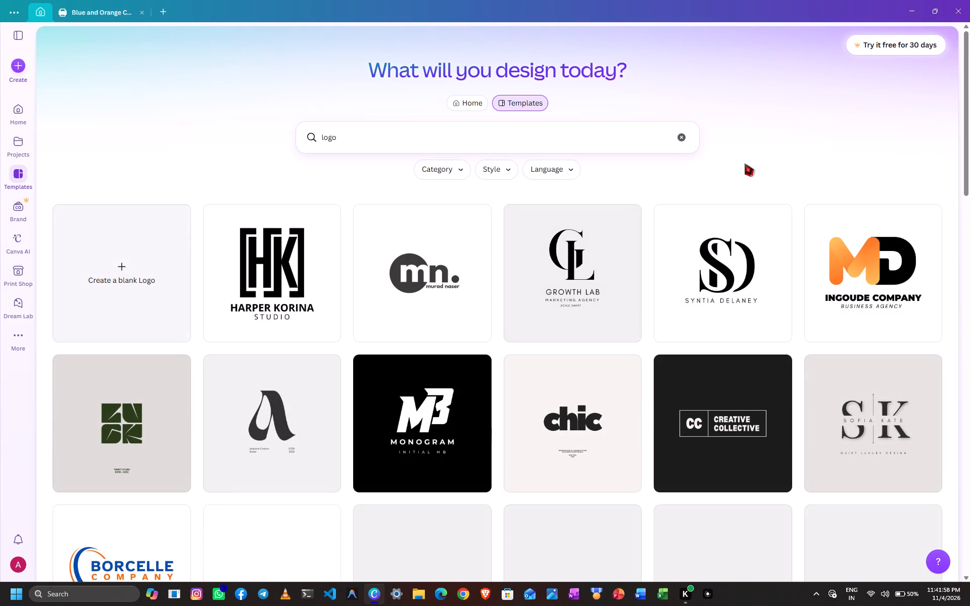
Start a design from the Typographic Geometric Monogram Professional Modern Logo template, previewing its dark version first.
{"action": "scroll", "coordinate": [745, 164], "scroll_direction": "down", "scroll_amount": 2}
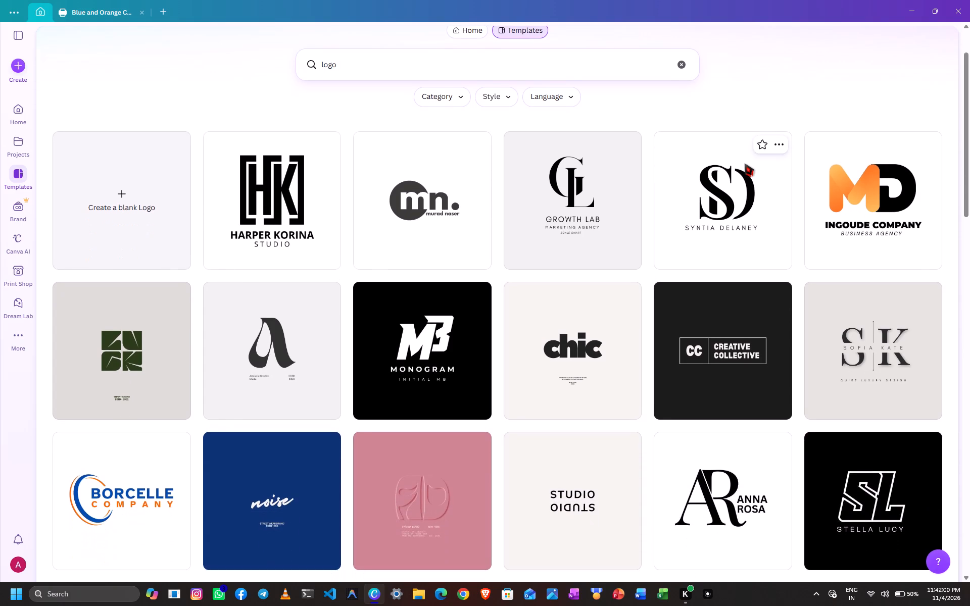
{"action": "scroll", "coordinate": [745, 164], "scroll_direction": "down", "scroll_amount": 2}
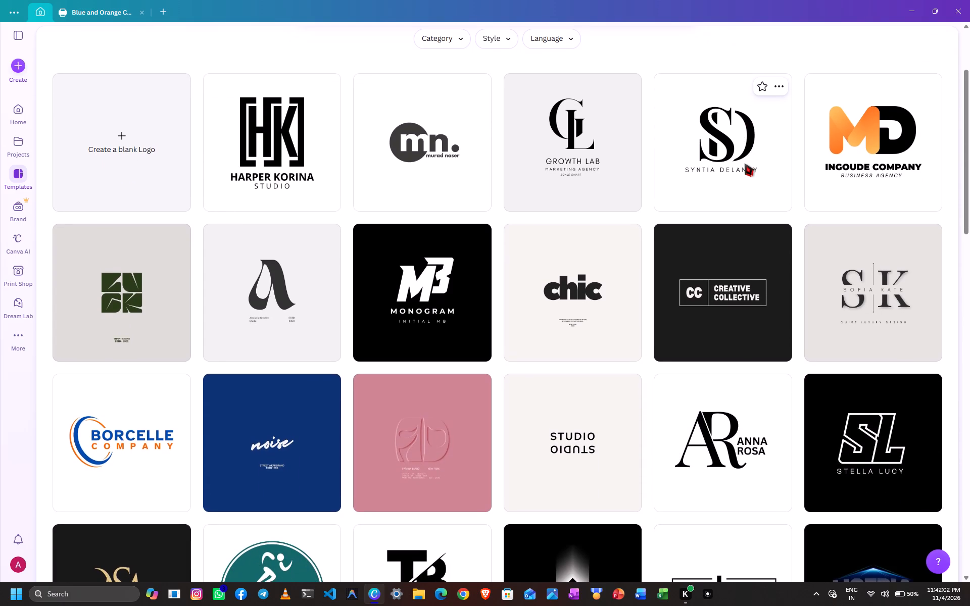
{"action": "left_click", "coordinate": [264, 299]}
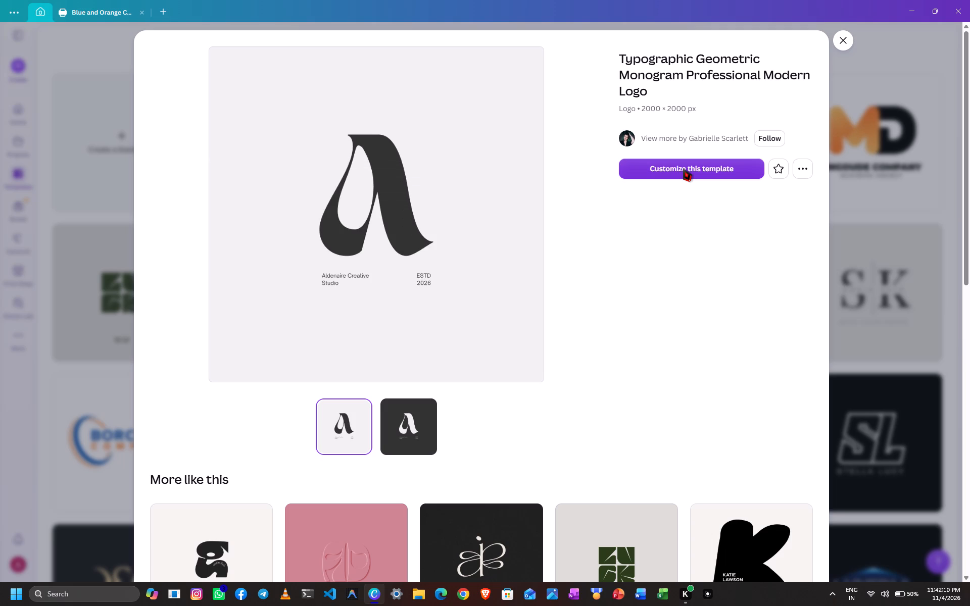
{"action": "left_click", "coordinate": [406, 427]}
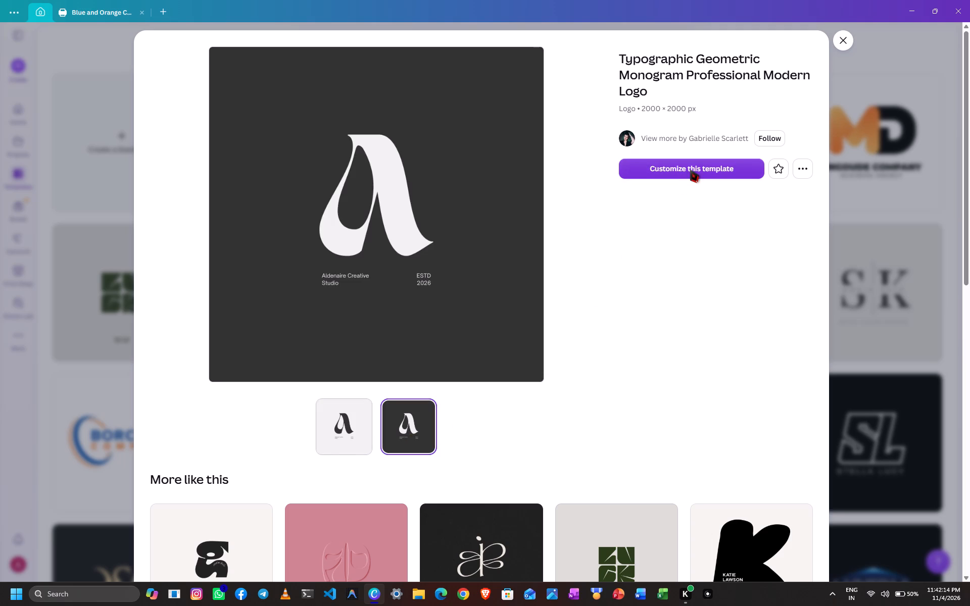
{"action": "left_click", "coordinate": [690, 170]}
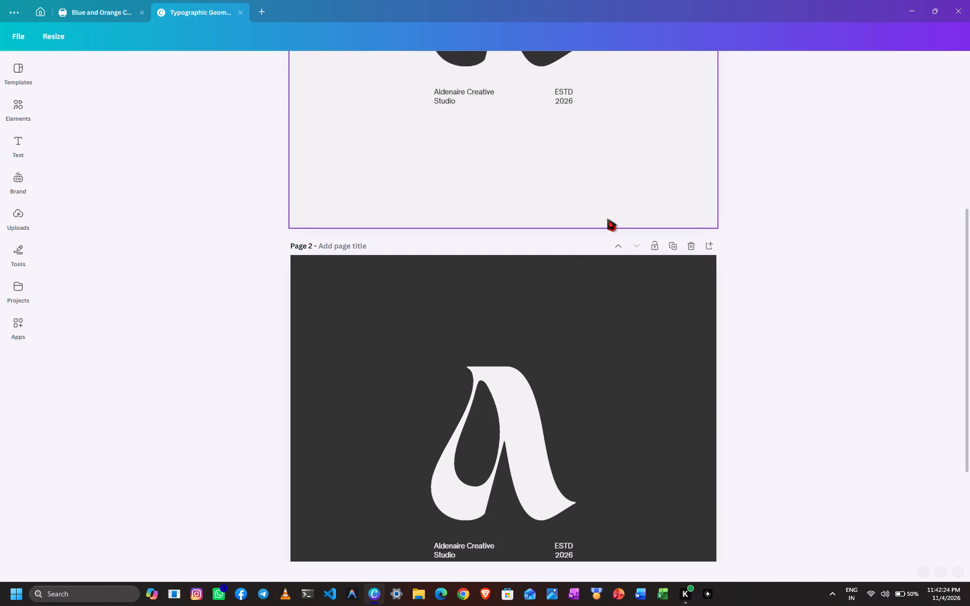
Delete the light first page of the logo design so only the dark page is left.
{"action": "scroll", "coordinate": [607, 219], "scroll_direction": "right", "scroll_amount": 1}
{"action": "scroll", "coordinate": [607, 219], "scroll_direction": "up", "scroll_amount": 6}
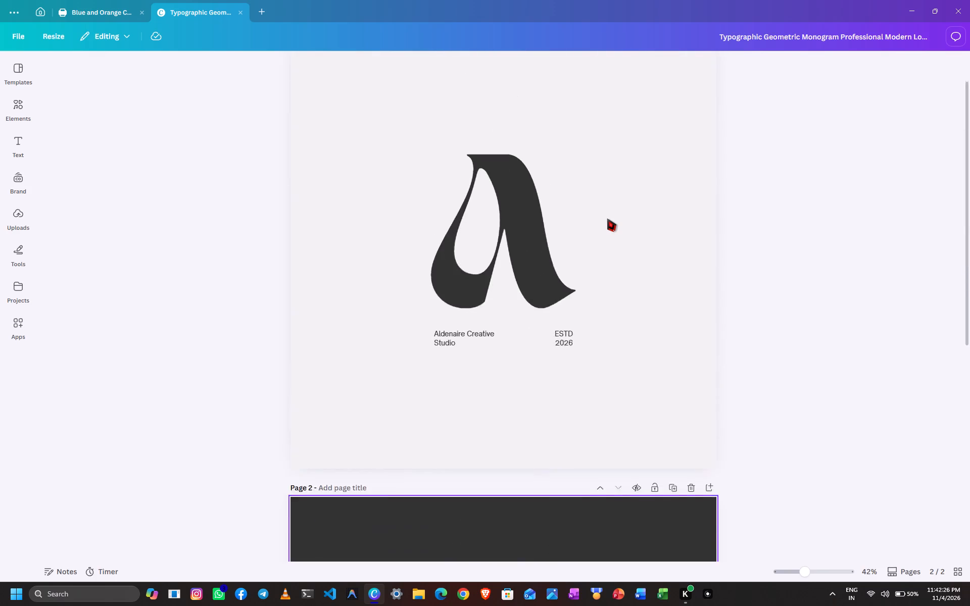
{"action": "left_click", "coordinate": [691, 82]}
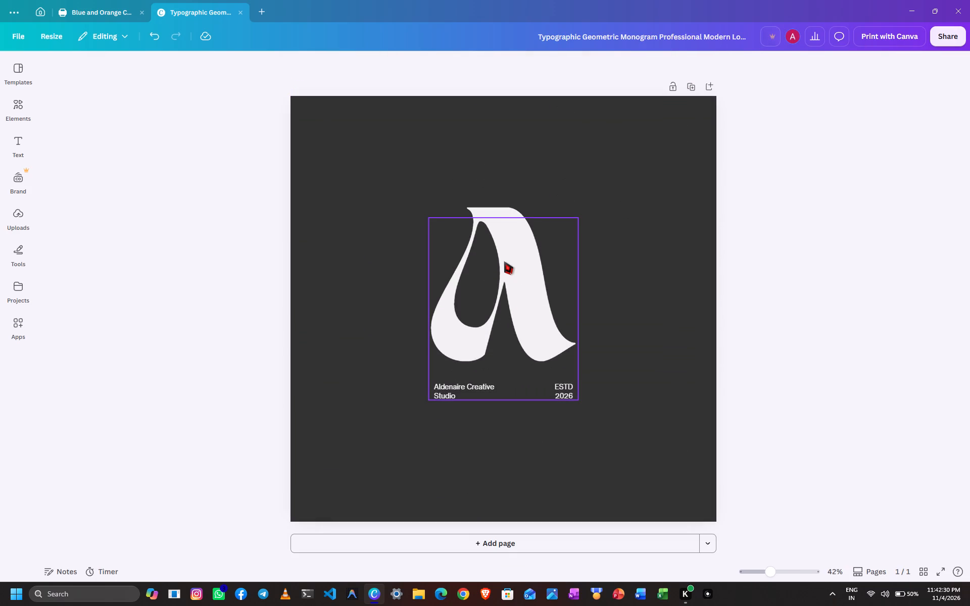
Retype the large monogram letter on the dark page as a capital A.
{"action": "left_click", "coordinate": [504, 262]}
{"action": "left_click", "coordinate": [632, 259]}
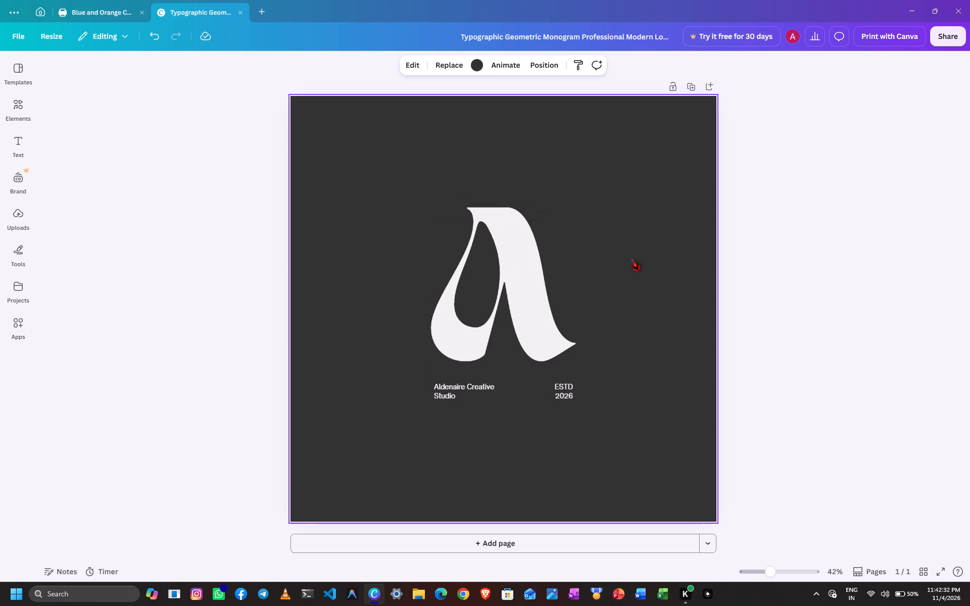
{"action": "left_click", "coordinate": [498, 215]}
{"action": "left_click", "coordinate": [498, 215]}
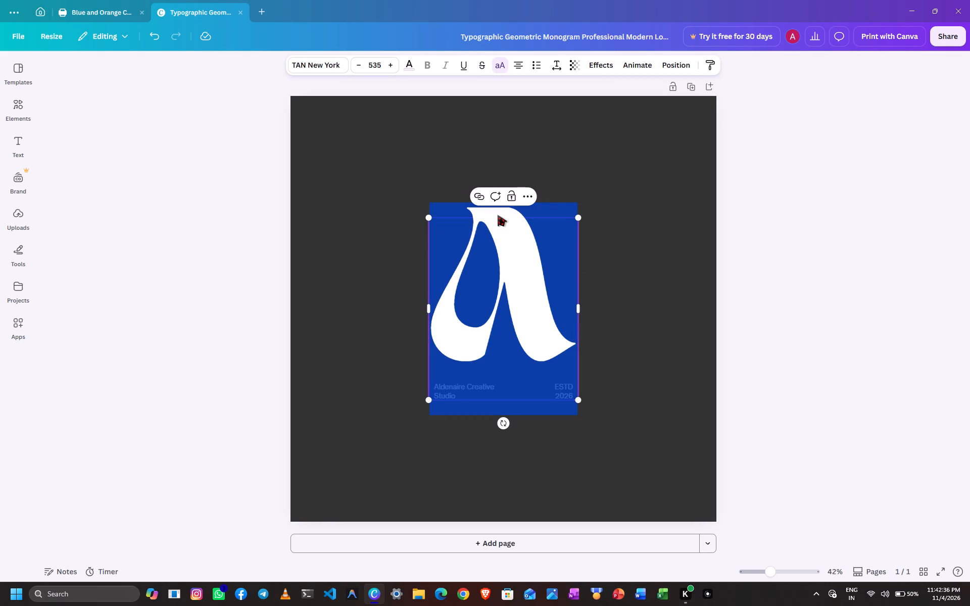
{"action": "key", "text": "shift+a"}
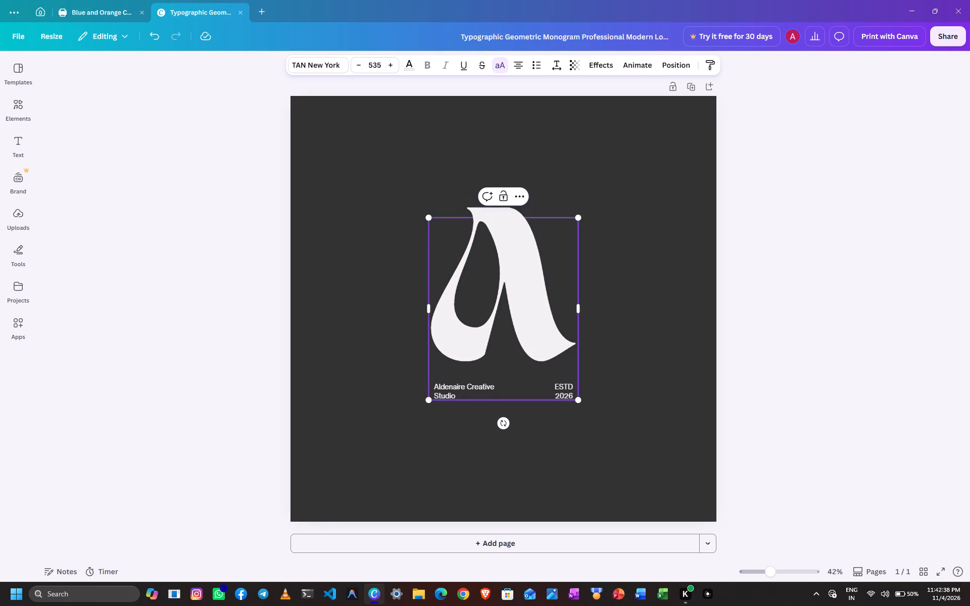
{"action": "left_click", "coordinate": [672, 319]}
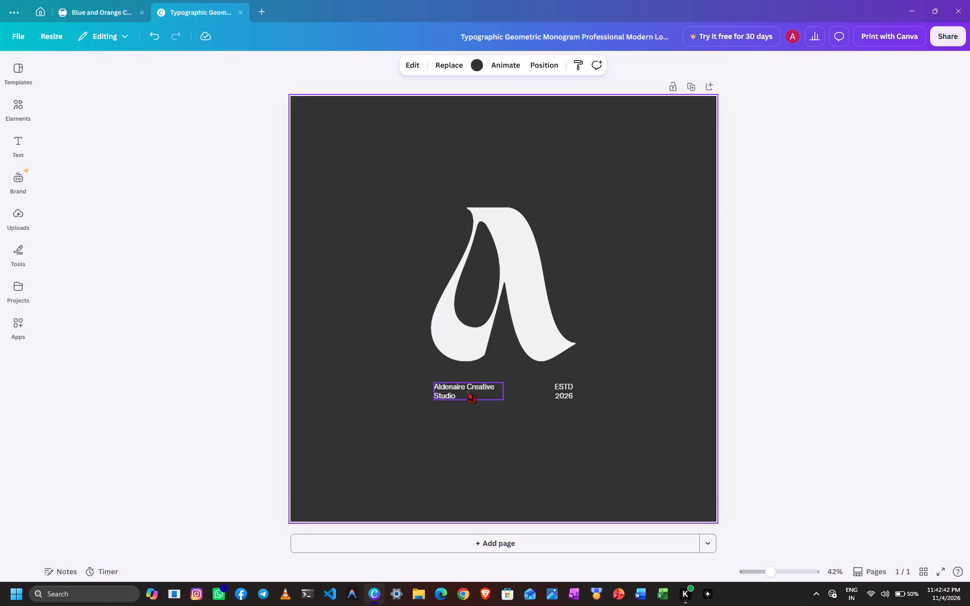
Replace the "Aldenaire Creative Studio" caption under the monogram with "Avianta Leraning".
{"action": "left_click", "coordinate": [487, 389]}
{"action": "left_click", "coordinate": [487, 389]}
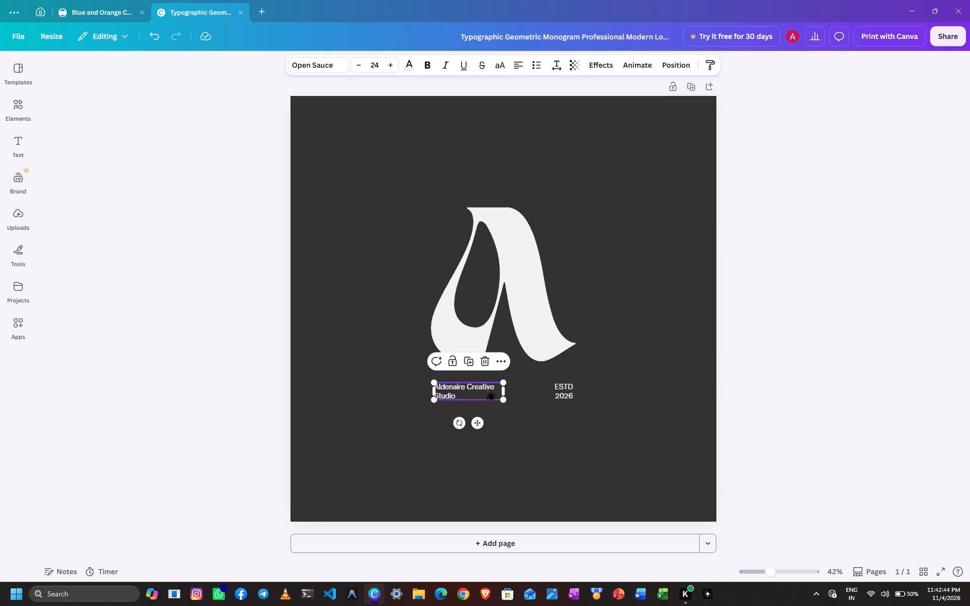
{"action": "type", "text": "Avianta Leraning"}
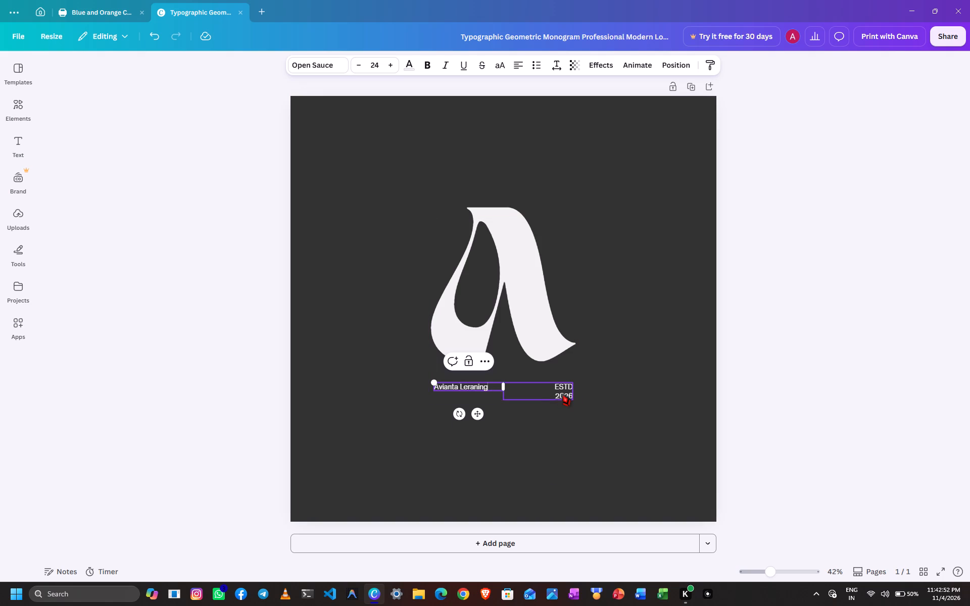
Delete the "ESTD 2026" text beneath the monogram.
{"action": "left_click", "coordinate": [562, 393]}
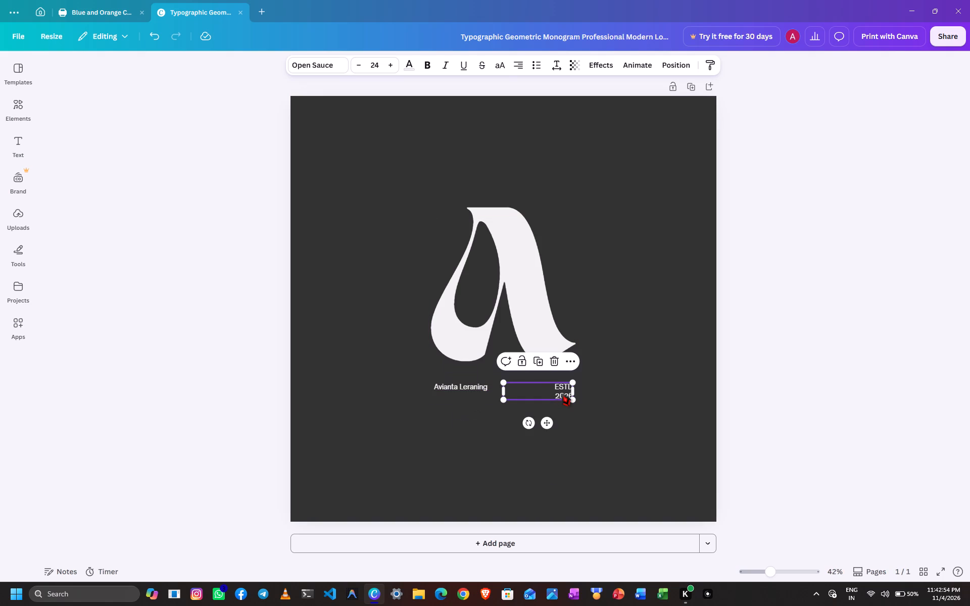
{"action": "key", "text": "BackSpace"}
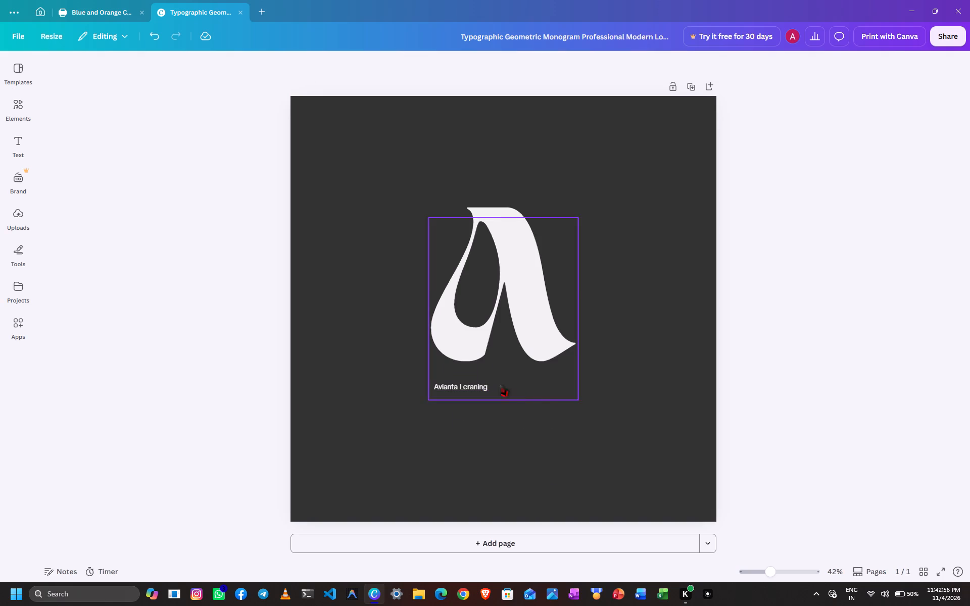
Increase the font size of the "Avianta Leraning" caption to 45.
{"action": "left_click", "coordinate": [472, 385]}
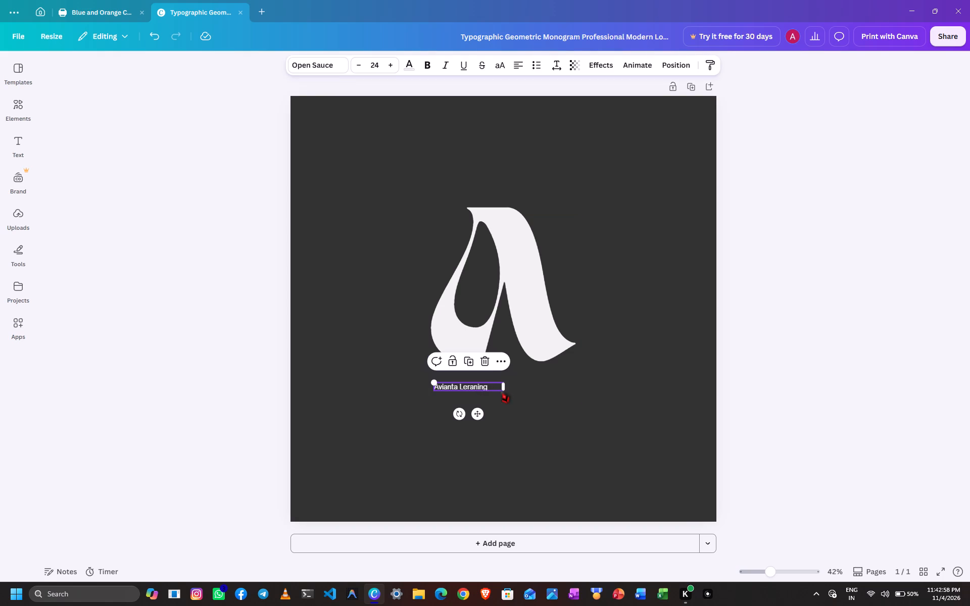
{"action": "left_click", "coordinate": [392, 64]}
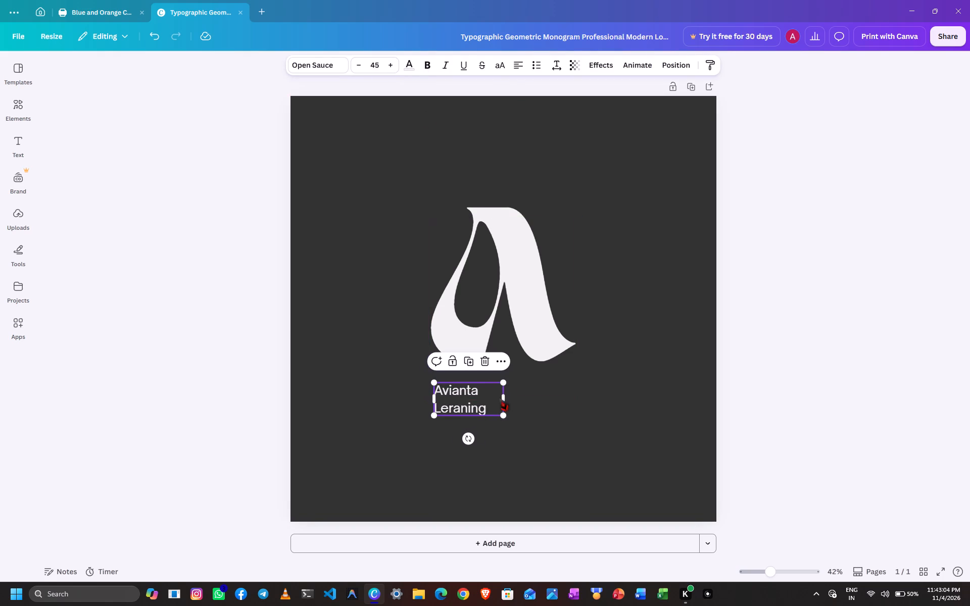
Widen the "Avianta Leraning" caption's text box to fit the caption on a single line beneath the monogram.
{"action": "left_click_drag", "start_coordinate": [505, 398], "coordinate": [580, 396]}
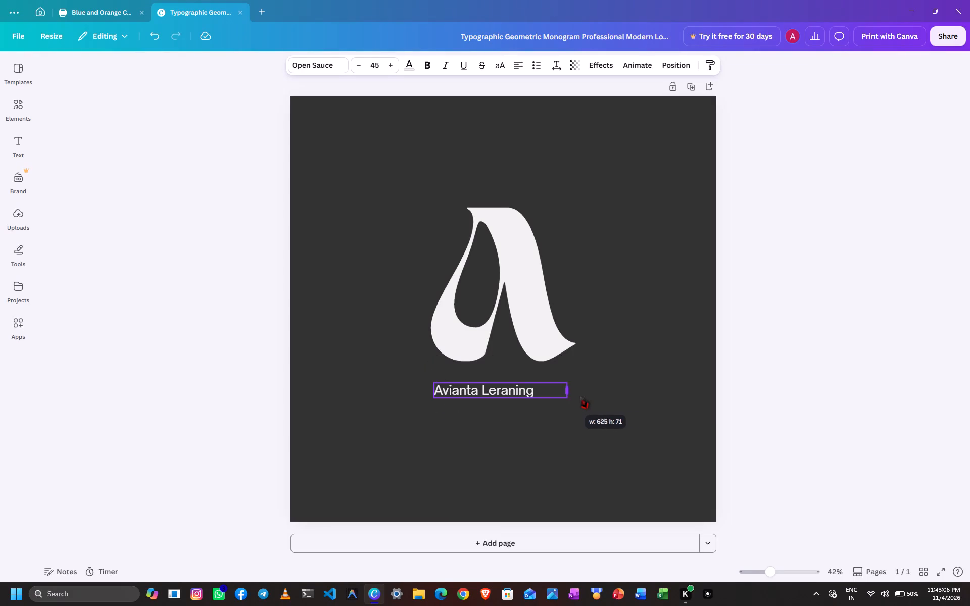
{"action": "left_click_drag", "start_coordinate": [580, 396], "coordinate": [585, 396]}
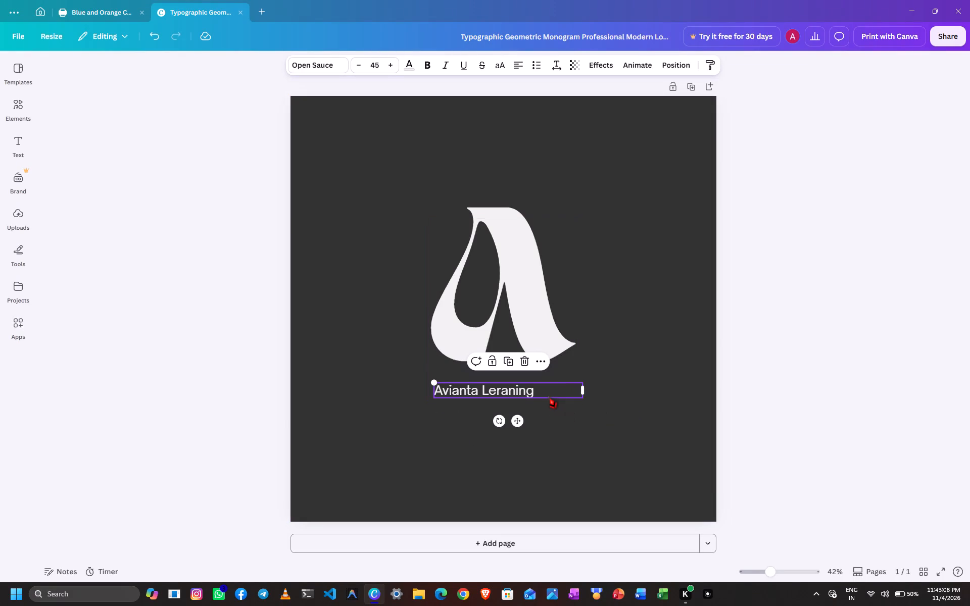
{"action": "left_click", "coordinate": [777, 368]}
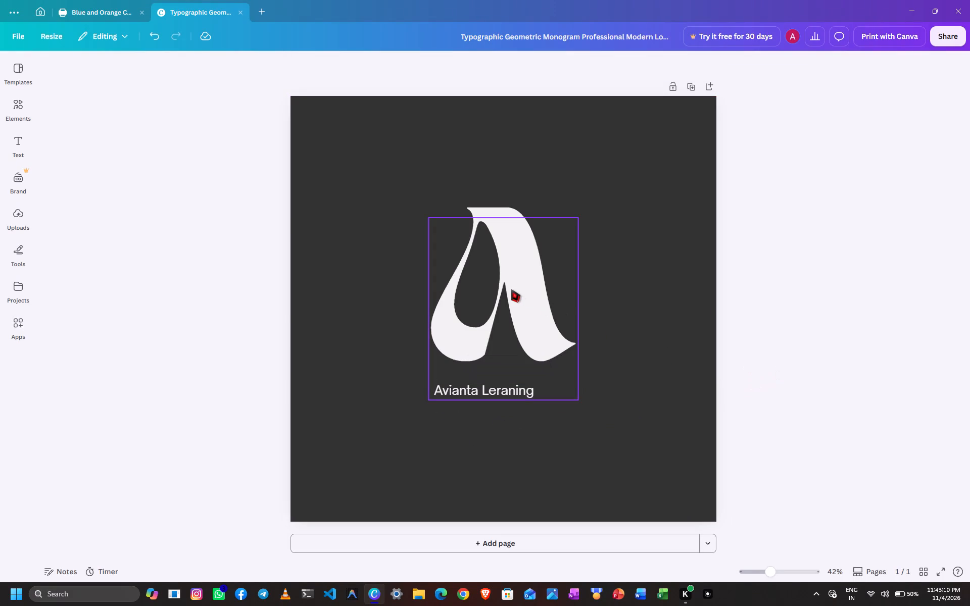
Recolor the large letter A with the solid orange #FFAE12.
{"action": "left_click", "coordinate": [511, 289]}
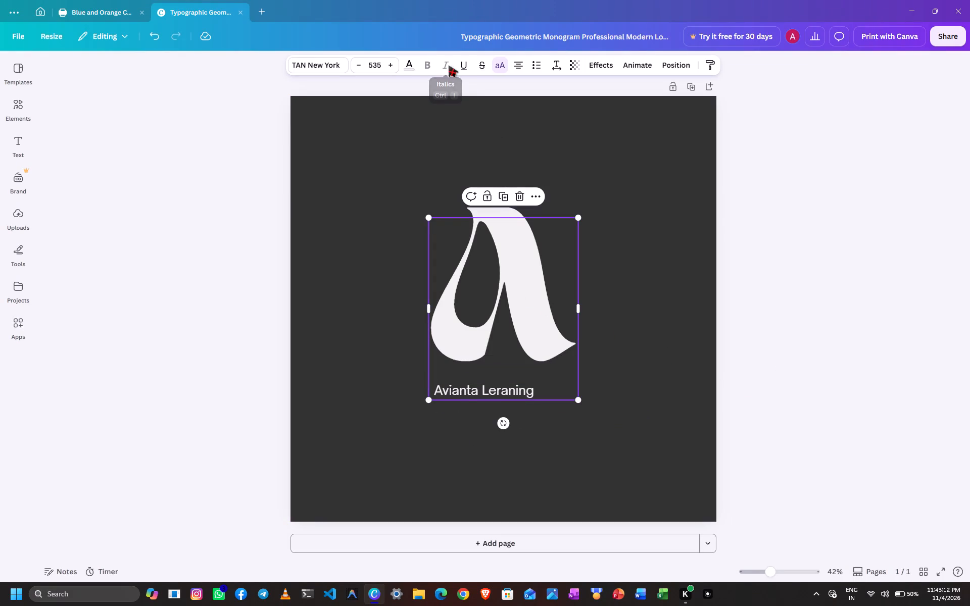
{"action": "left_click", "coordinate": [412, 64]}
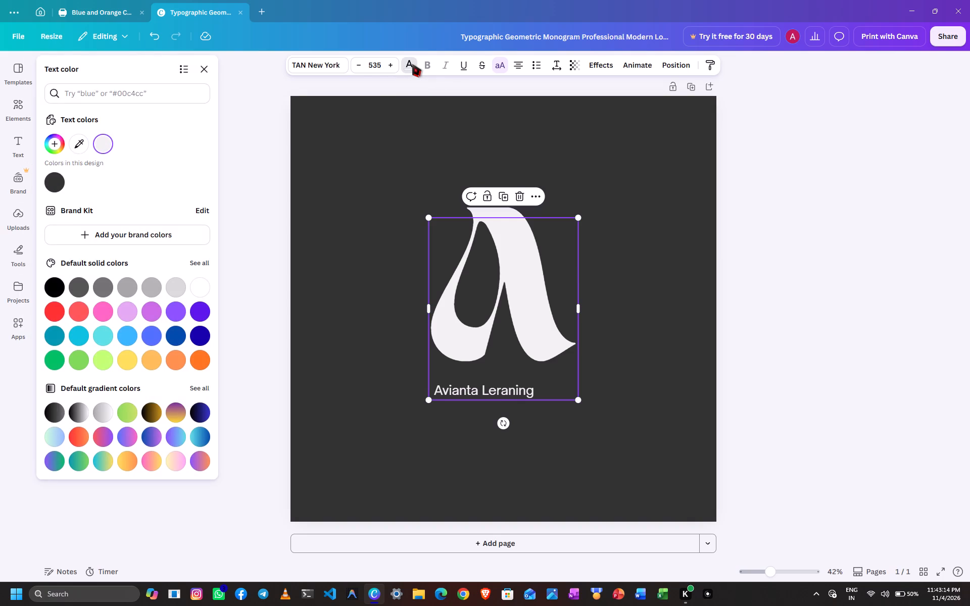
{"action": "left_click", "coordinate": [54, 143]}
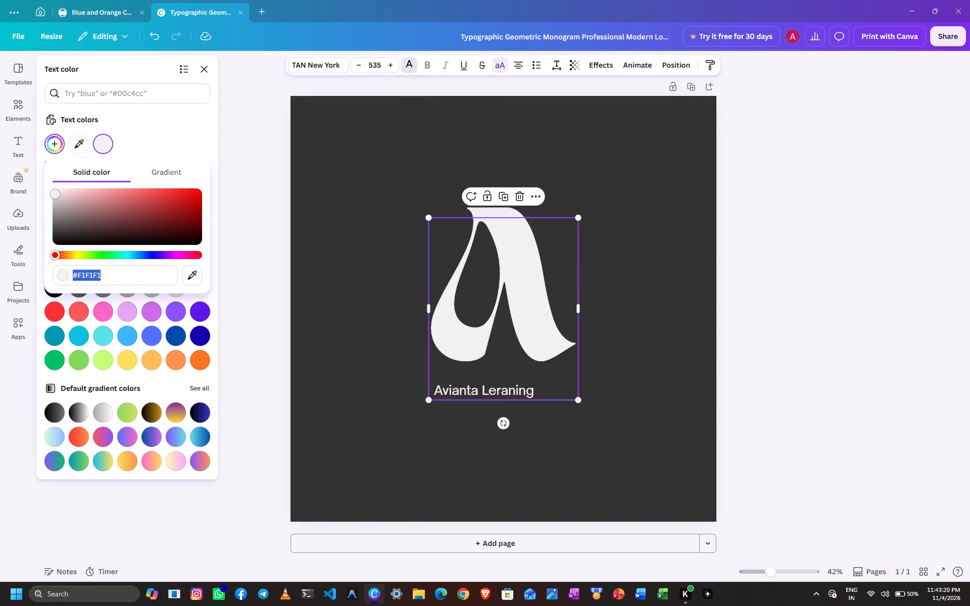
{"action": "left_click_drag", "start_coordinate": [55, 255], "coordinate": [72, 258]}
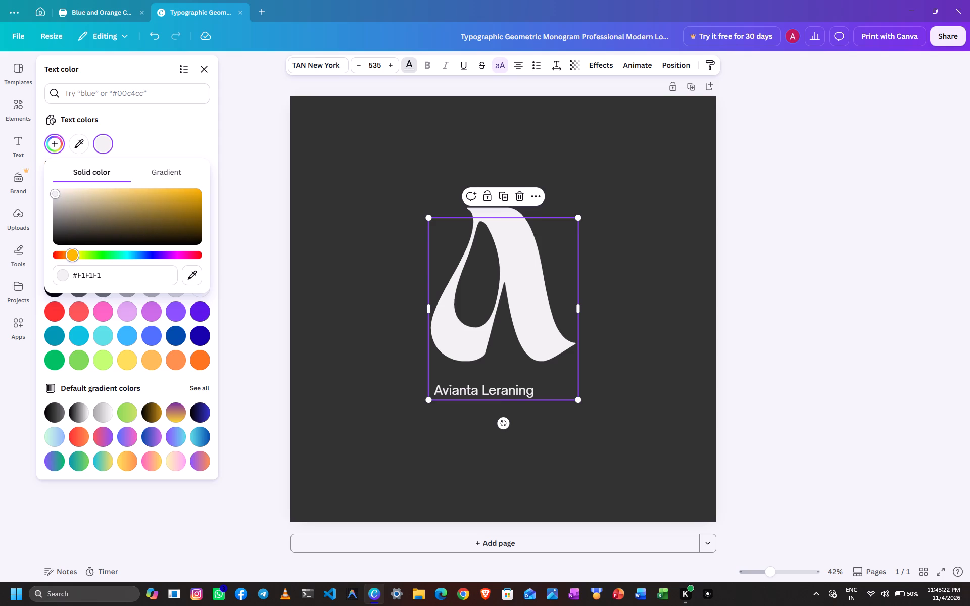
{"action": "left_click_drag", "start_coordinate": [72, 258], "coordinate": [76, 259]}
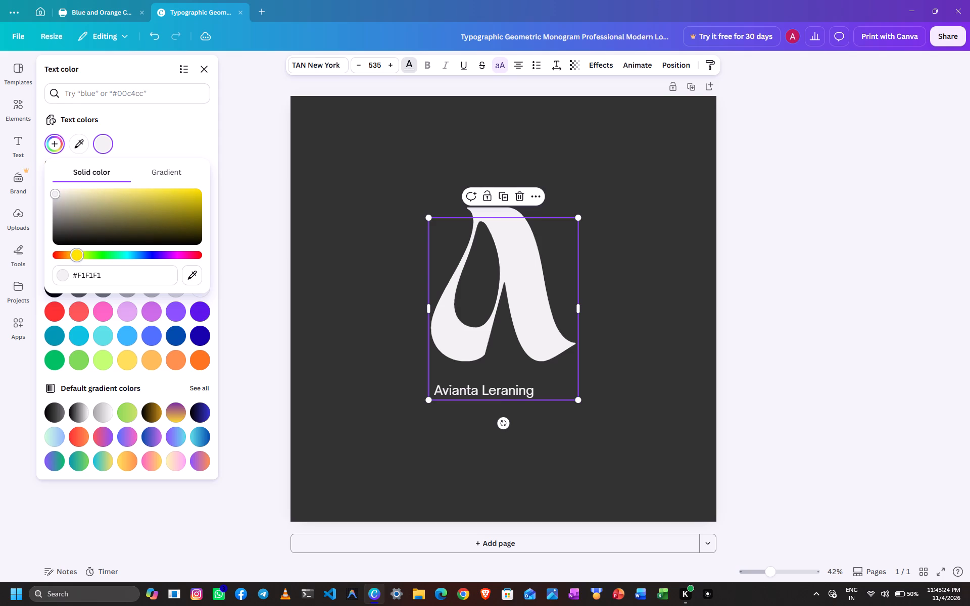
{"action": "left_click_drag", "start_coordinate": [76, 259], "coordinate": [73, 260]}
{"action": "left_click_drag", "start_coordinate": [56, 197], "coordinate": [133, 192]}
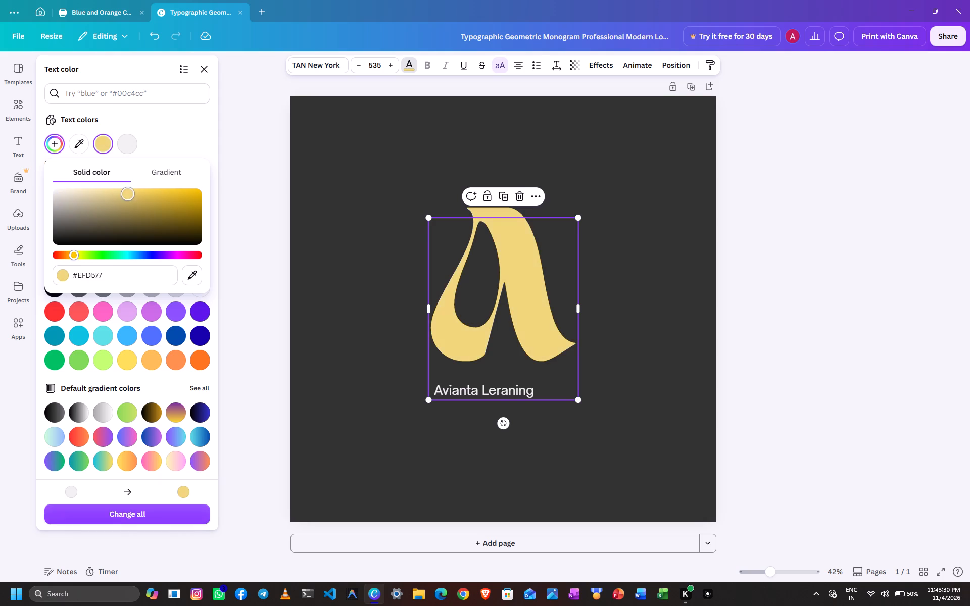
{"action": "left_click_drag", "start_coordinate": [133, 192], "coordinate": [243, 195]}
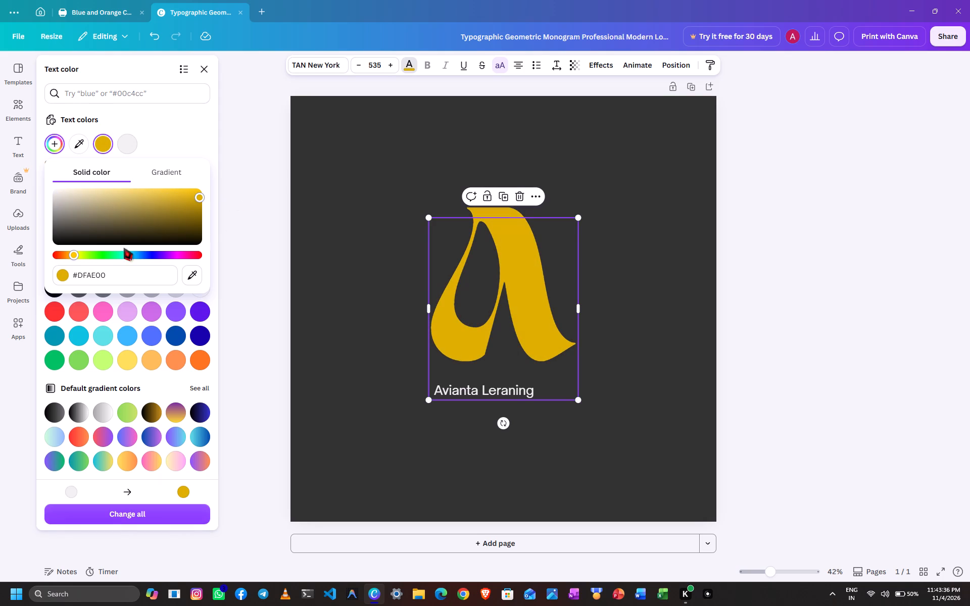
{"action": "left_click", "coordinate": [75, 257]}
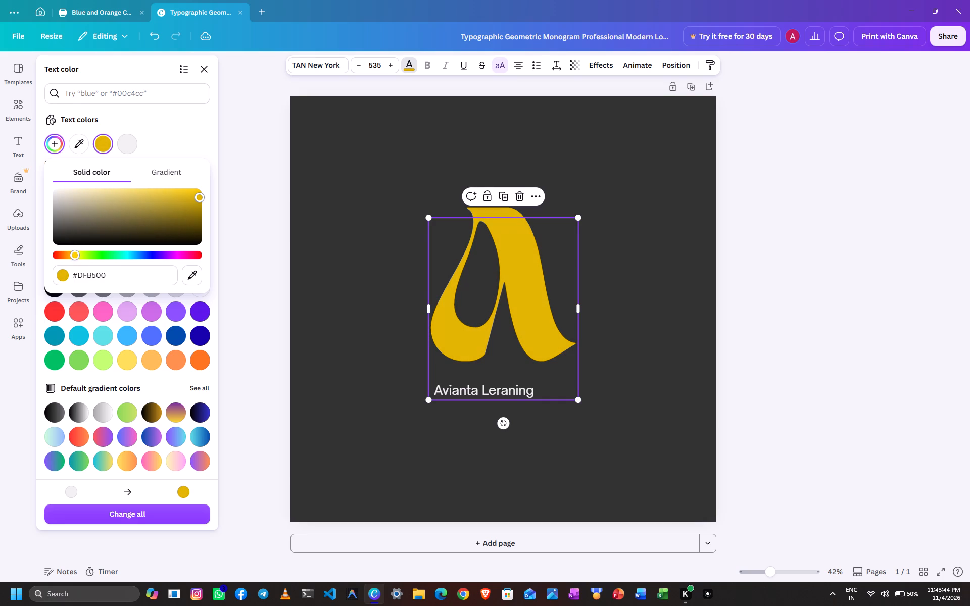
{"action": "left_click", "coordinate": [74, 258]}
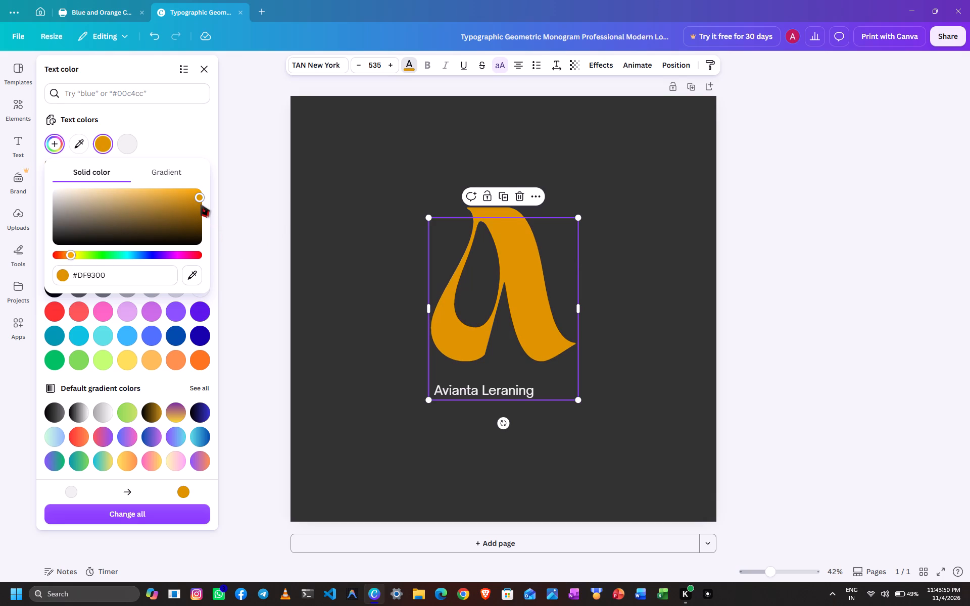
{"action": "left_click_drag", "start_coordinate": [199, 198], "coordinate": [149, 159]}
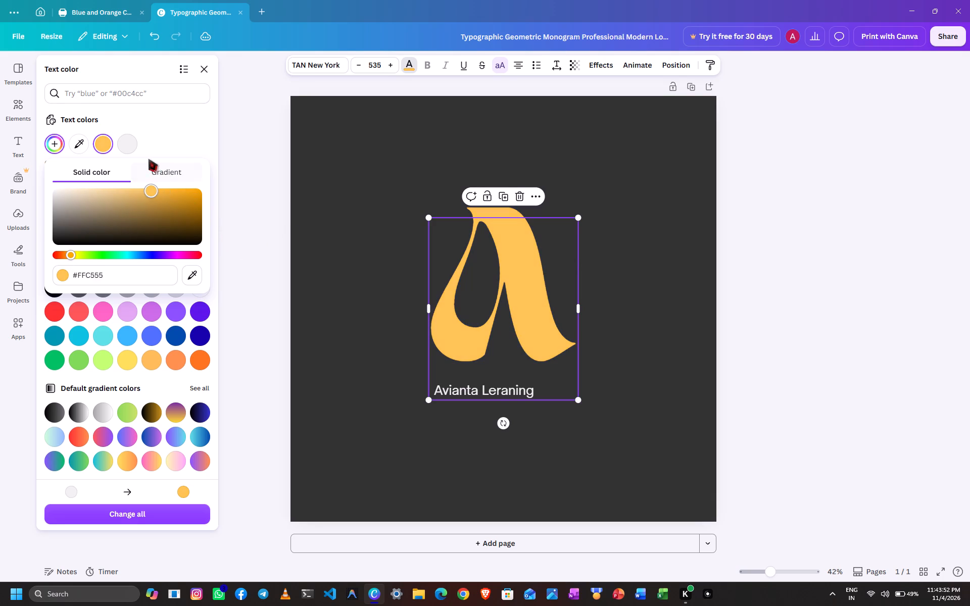
{"action": "left_click_drag", "start_coordinate": [149, 159], "coordinate": [180, 140]}
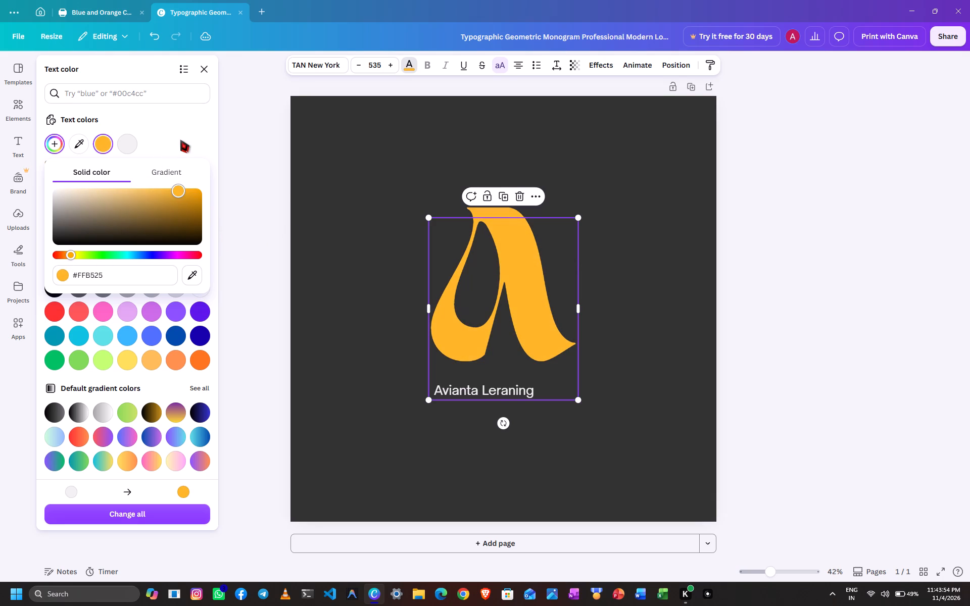
{"action": "left_click_drag", "start_coordinate": [180, 140], "coordinate": [207, 184]}
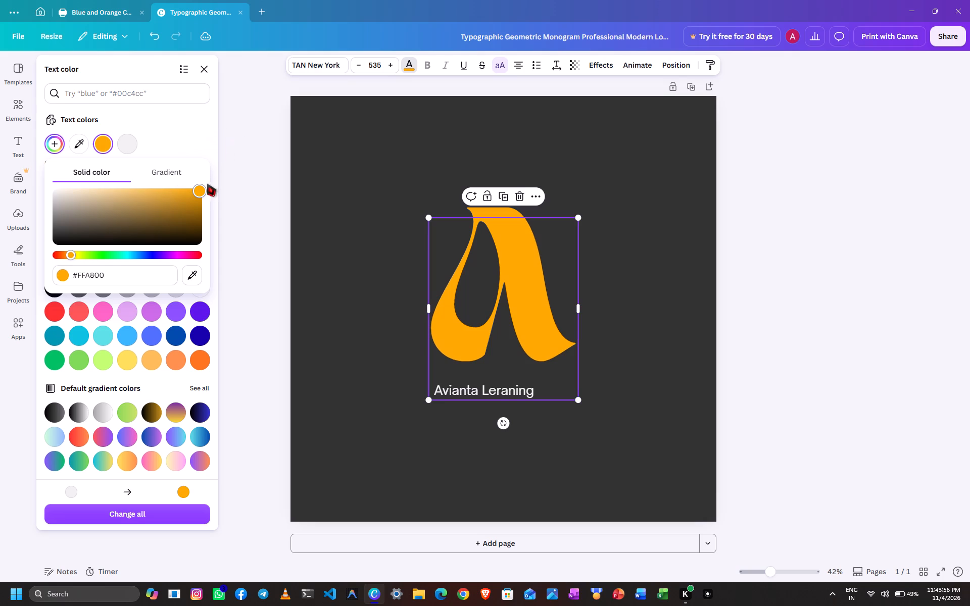
{"action": "left_click_drag", "start_coordinate": [207, 184], "coordinate": [162, 200]}
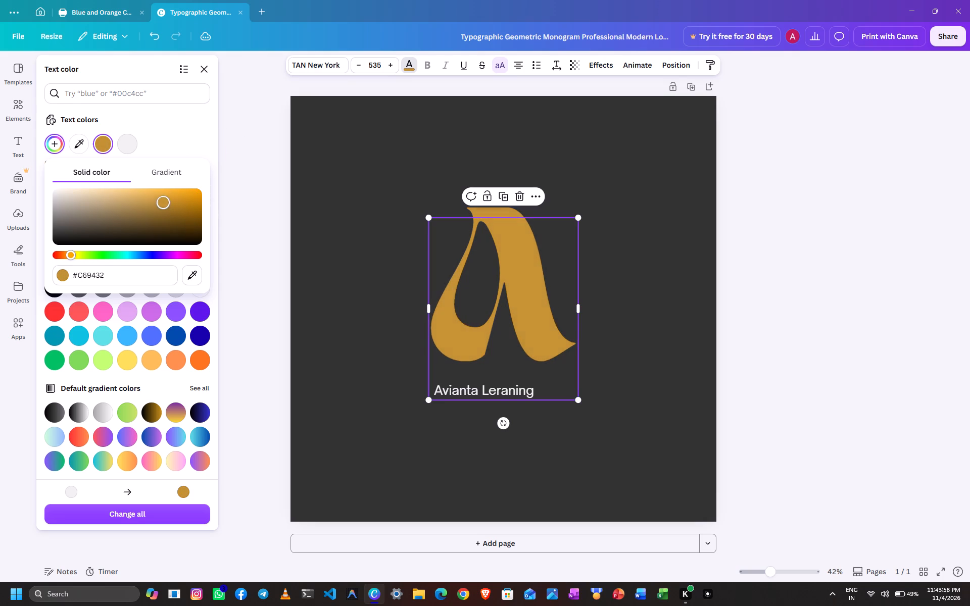
{"action": "left_click_drag", "start_coordinate": [162, 200], "coordinate": [210, 139]}
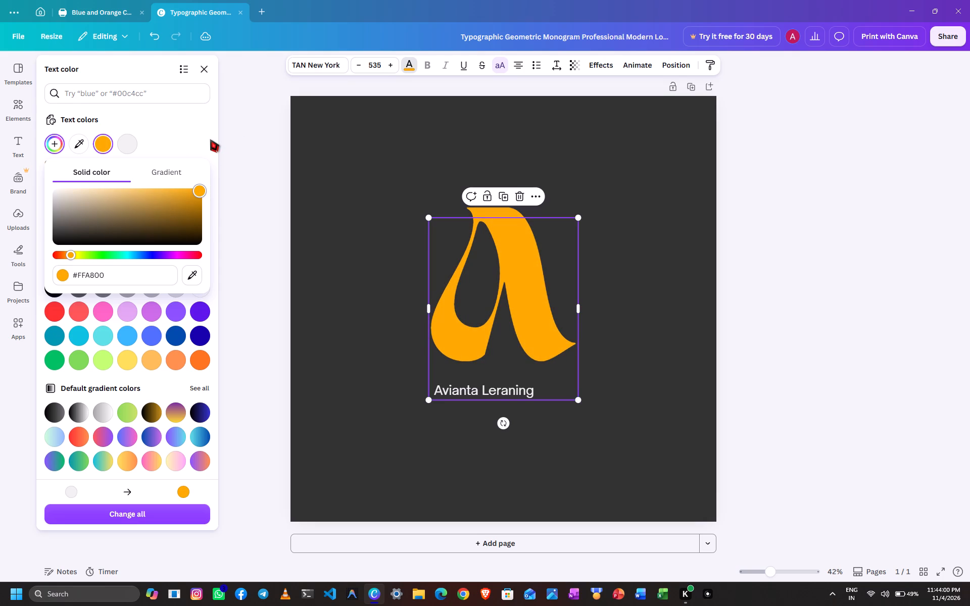
{"action": "left_click_drag", "start_coordinate": [210, 139], "coordinate": [191, 125]}
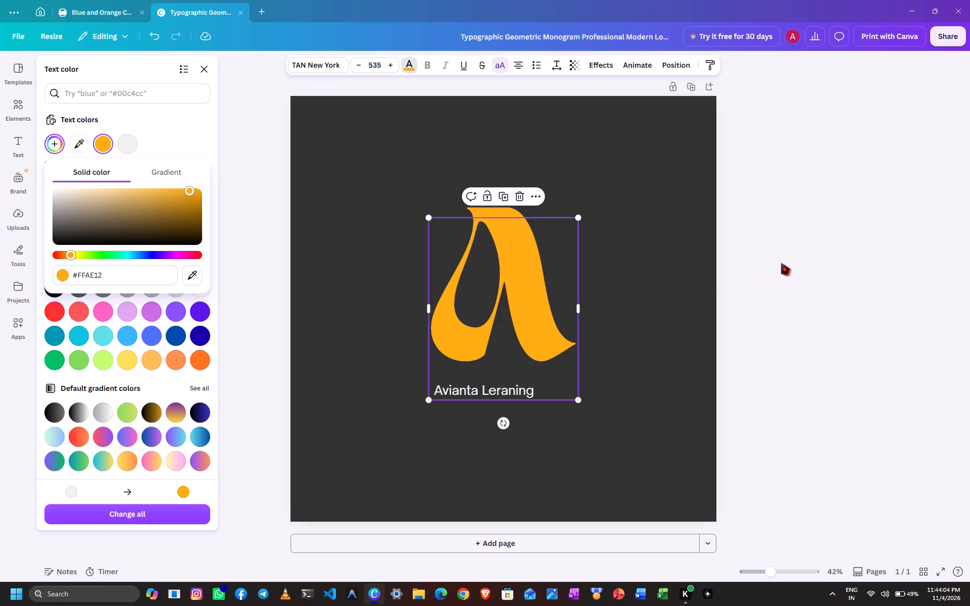
{"action": "left_click", "coordinate": [789, 260]}
{"action": "left_click", "coordinate": [789, 260]}
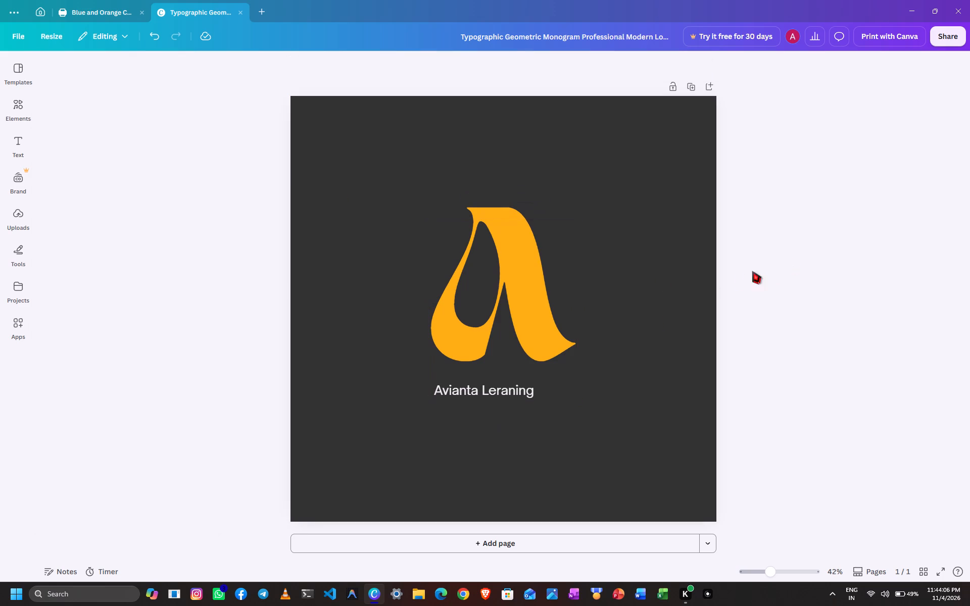
Apply a gradient text color to the "Avianta Leraning" caption, sampling the orange of the large A as its first color.
{"action": "left_click", "coordinate": [505, 389]}
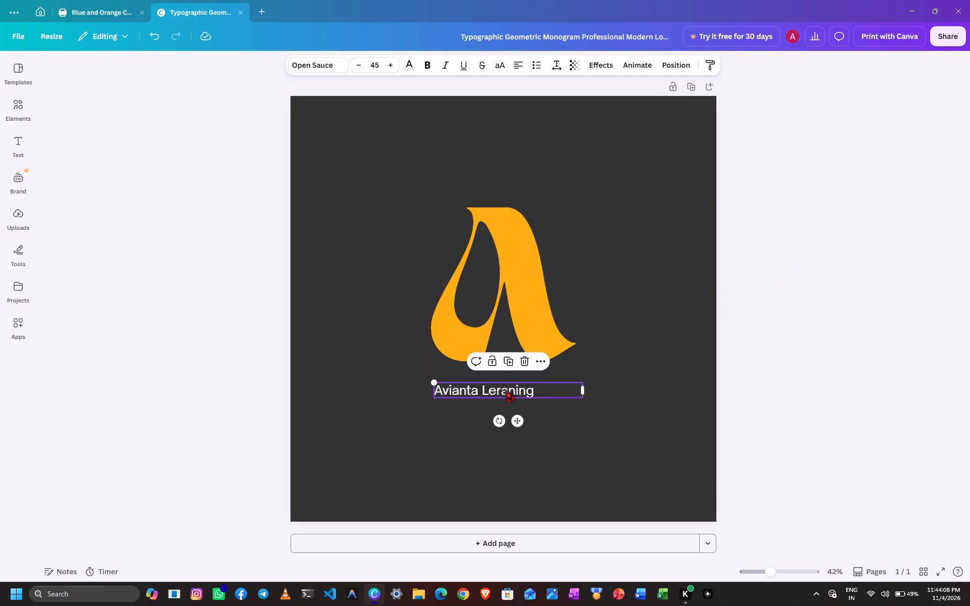
{"action": "left_click", "coordinate": [408, 60]}
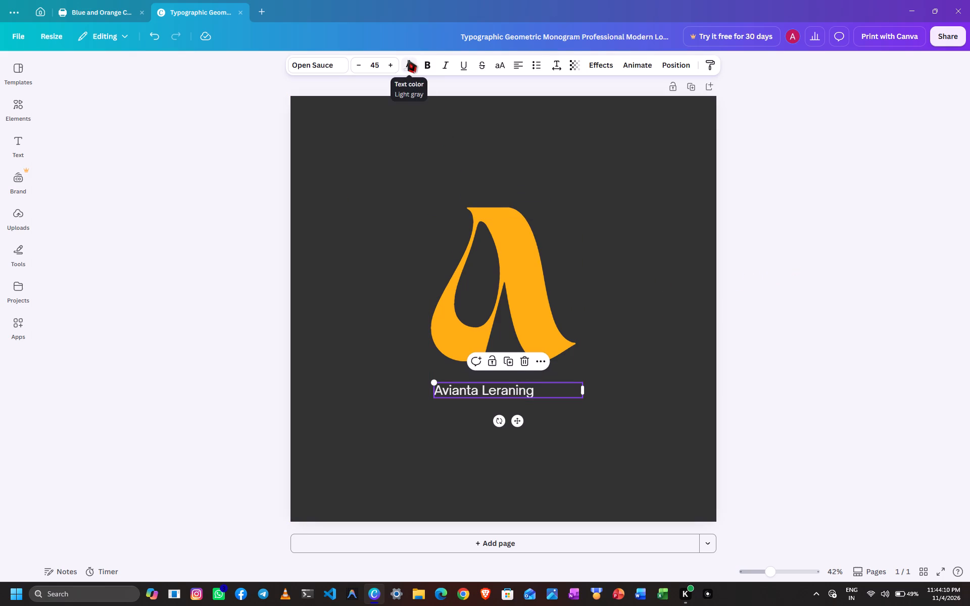
{"action": "left_click", "coordinate": [55, 141]}
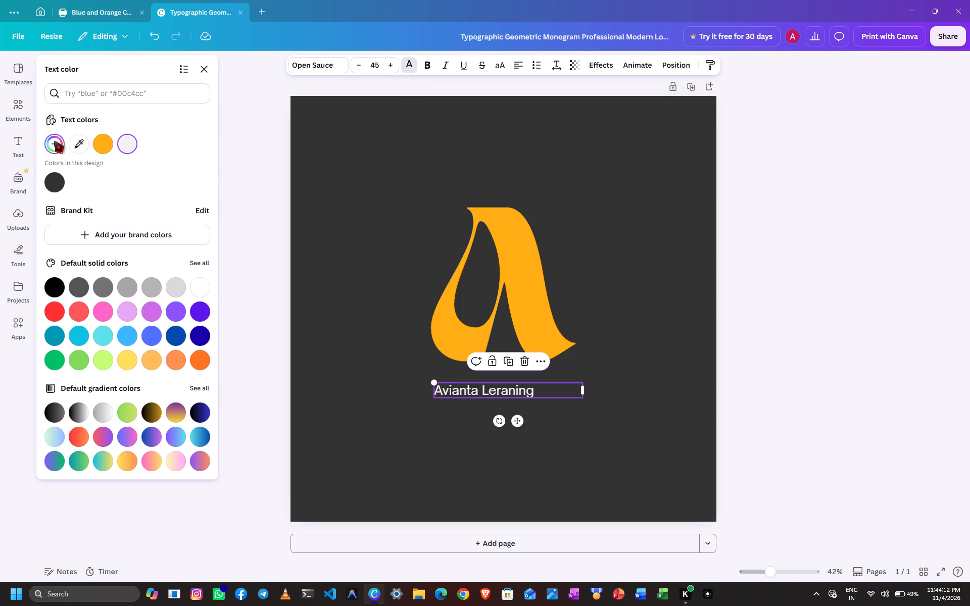
{"action": "left_click", "coordinate": [165, 169]}
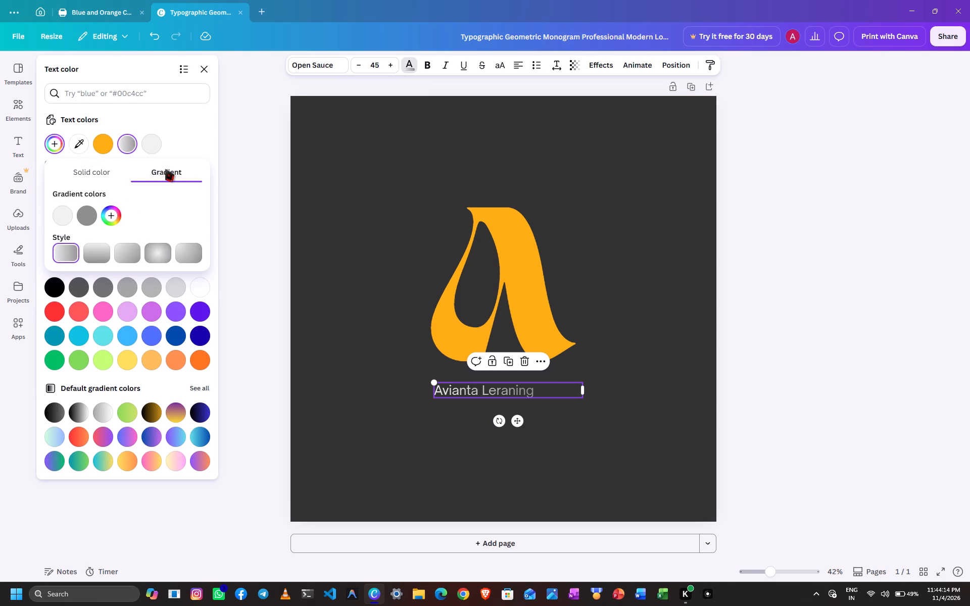
{"action": "left_click", "coordinate": [61, 215]}
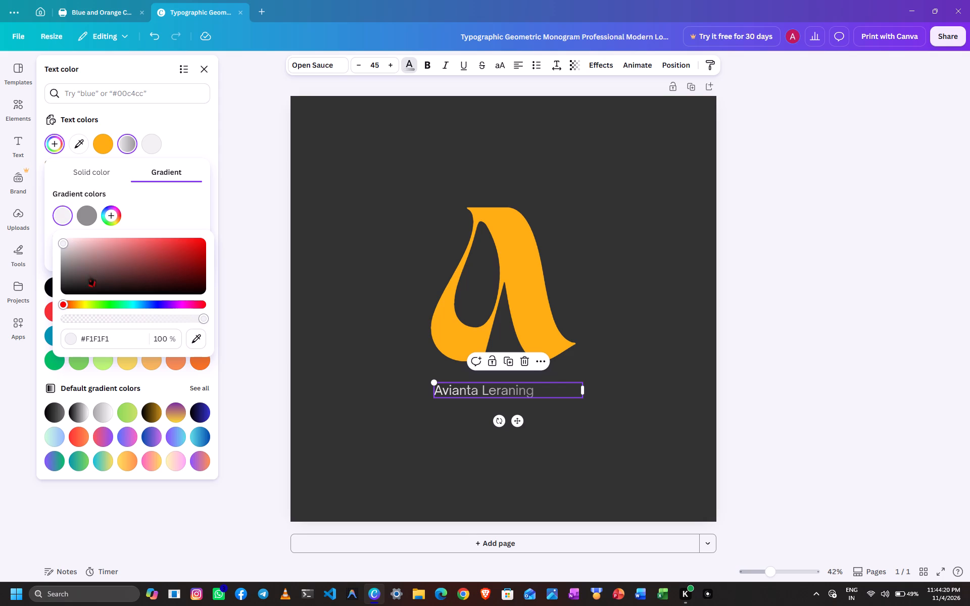
{"action": "left_click_drag", "start_coordinate": [63, 301], "coordinate": [79, 315]}
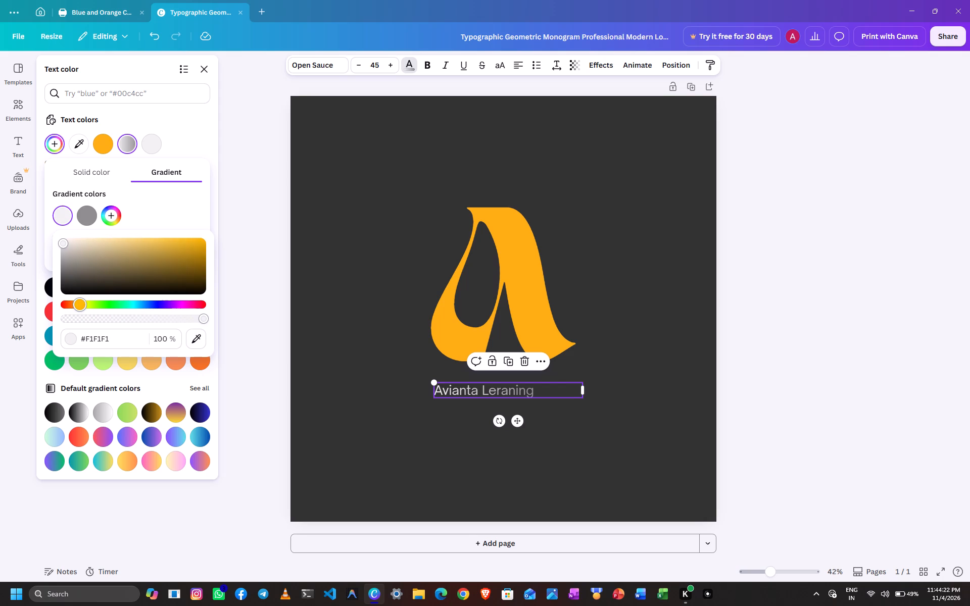
{"action": "left_click_drag", "start_coordinate": [79, 315], "coordinate": [76, 316]}
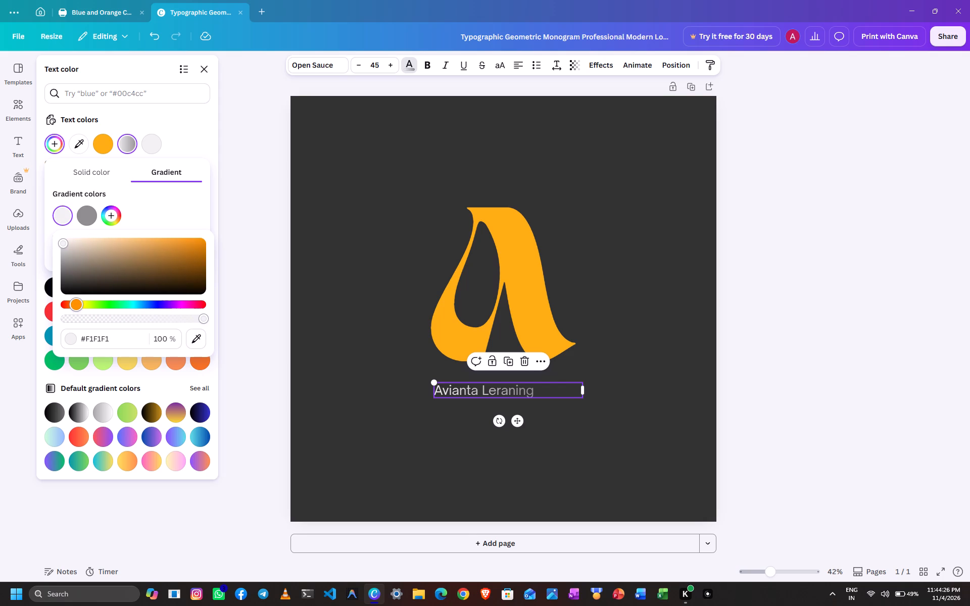
{"action": "left_click_drag", "start_coordinate": [76, 316], "coordinate": [77, 316]}
{"action": "left_click_drag", "start_coordinate": [77, 316], "coordinate": [78, 315]}
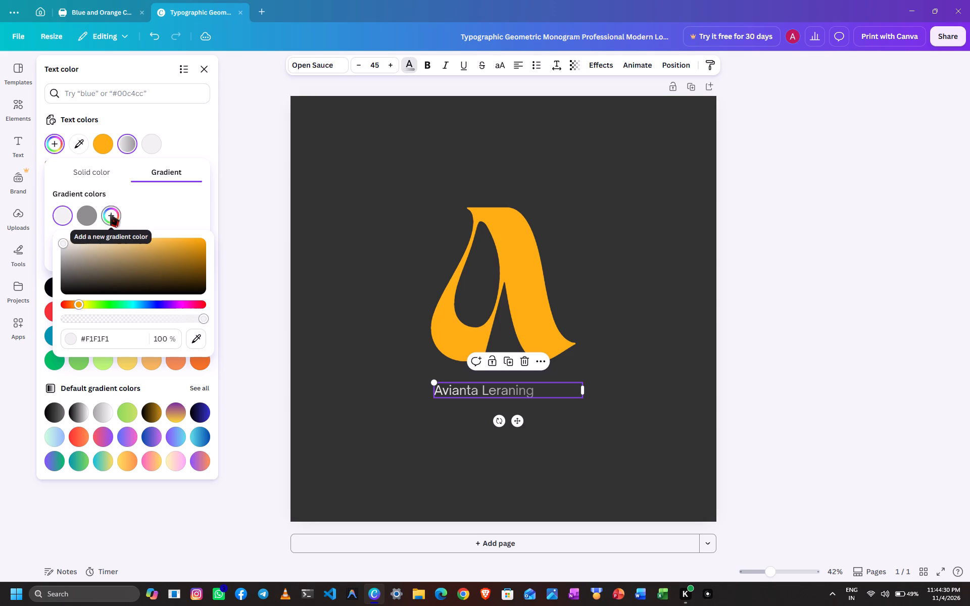
{"action": "left_click", "coordinate": [110, 215]}
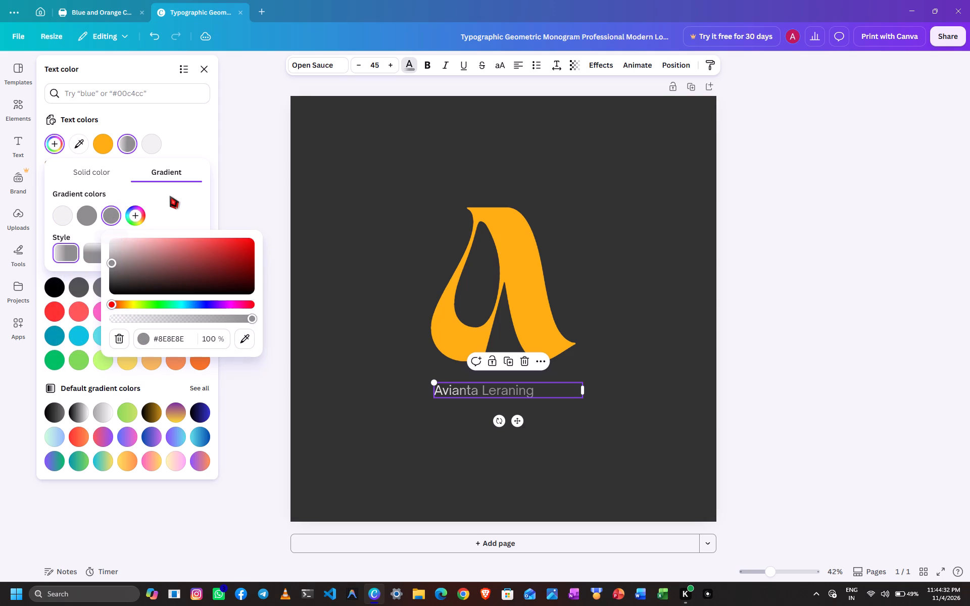
{"action": "left_click", "coordinate": [170, 196]}
{"action": "left_click", "coordinate": [64, 216]}
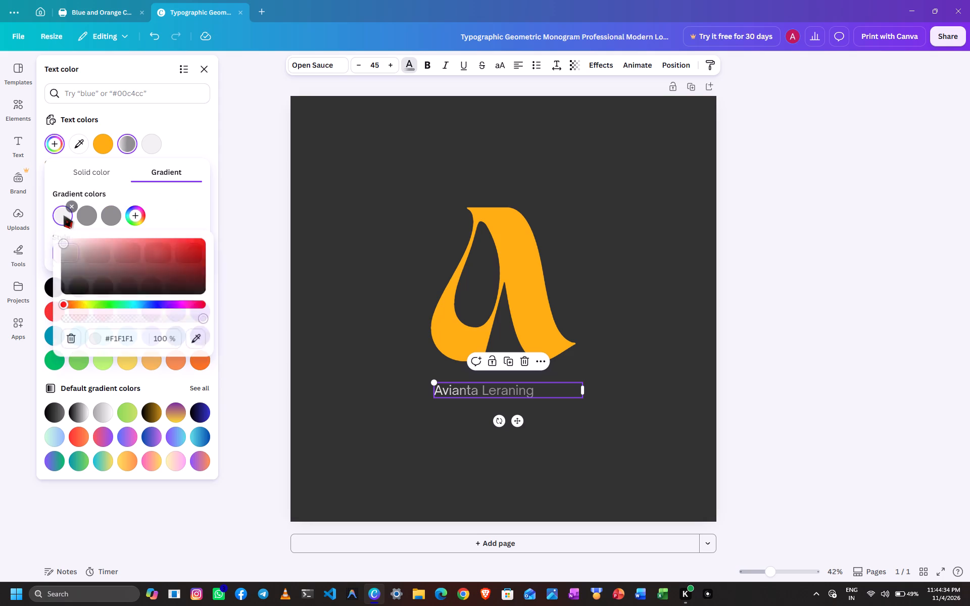
{"action": "left_click", "coordinate": [196, 337]}
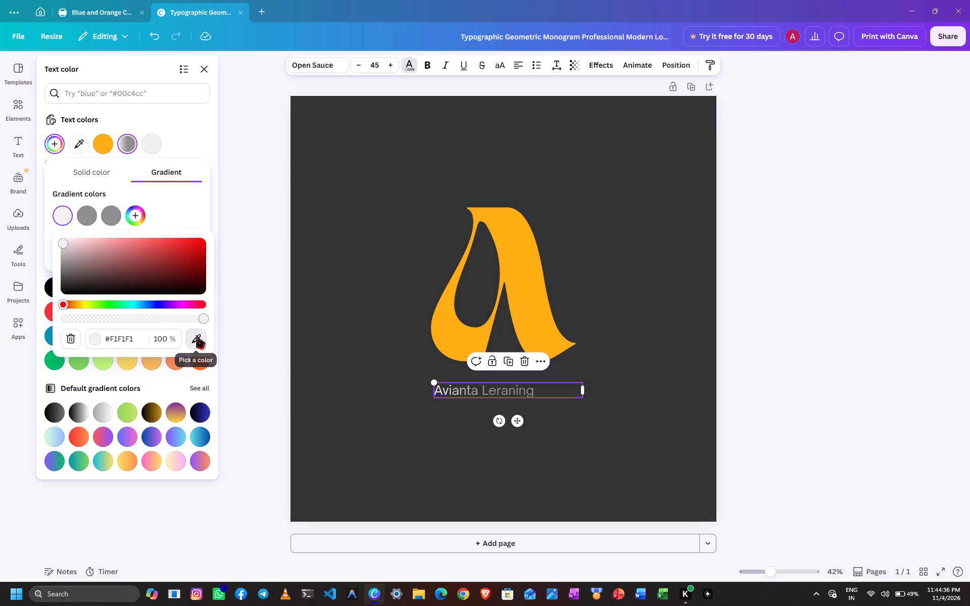
{"action": "left_click", "coordinate": [517, 255]}
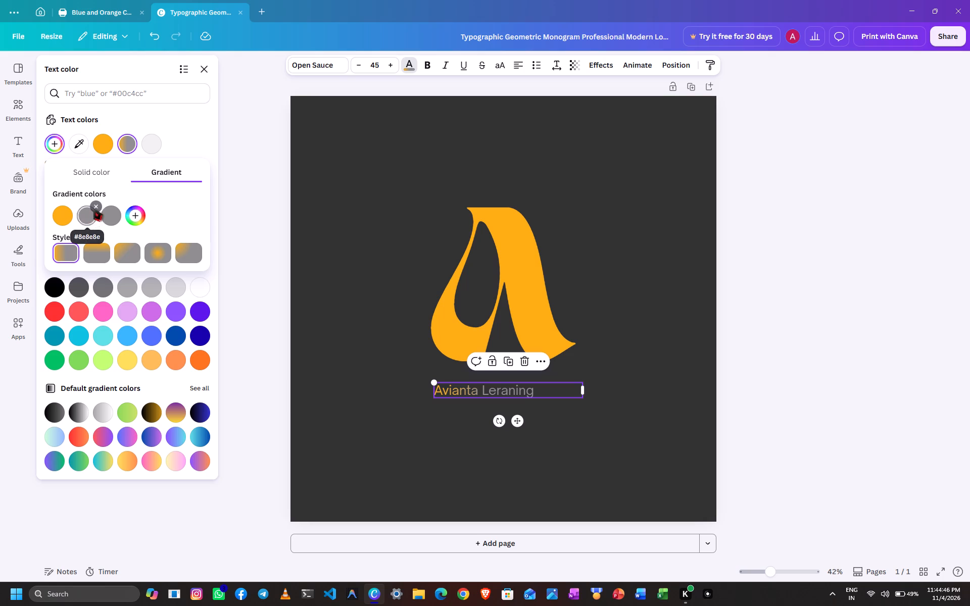
Remove the extra middle gray from the caption's gradient colors.
{"action": "left_click", "coordinate": [94, 205]}
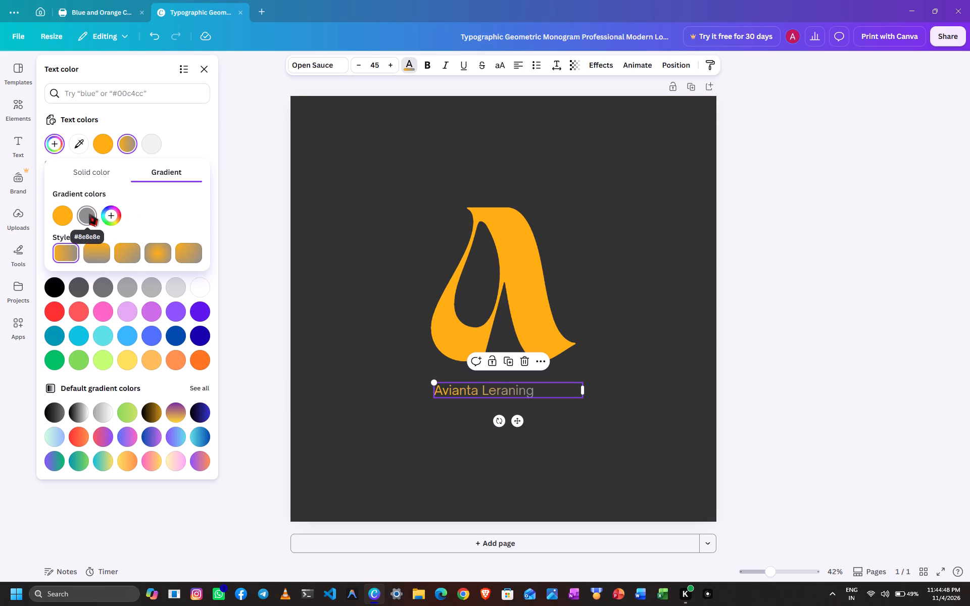
Change the second gradient color of the "Avianta Leraning" caption from gray to the bright cyan #00F7FF.
{"action": "left_click", "coordinate": [89, 214]}
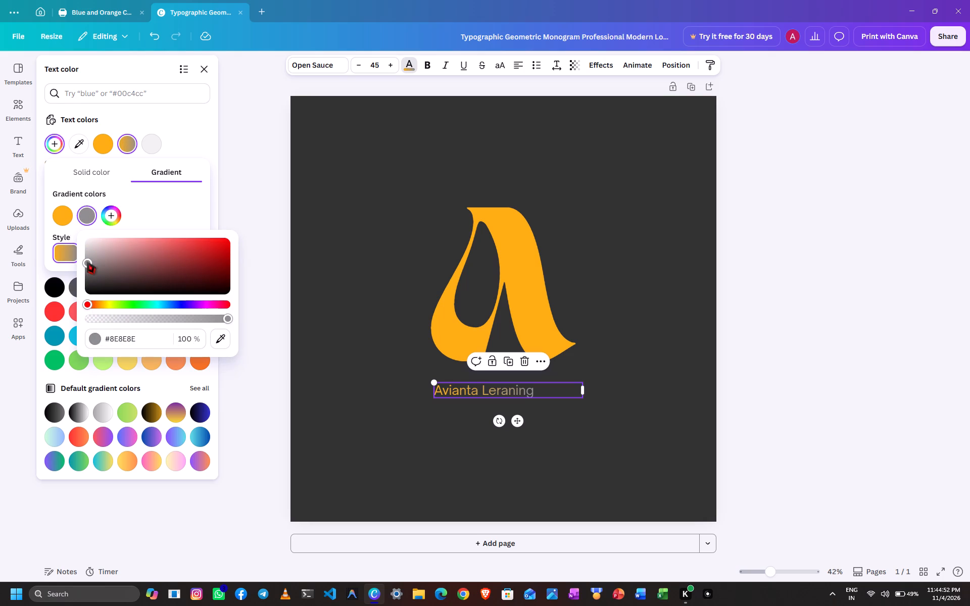
{"action": "left_click_drag", "start_coordinate": [87, 262], "coordinate": [231, 247]}
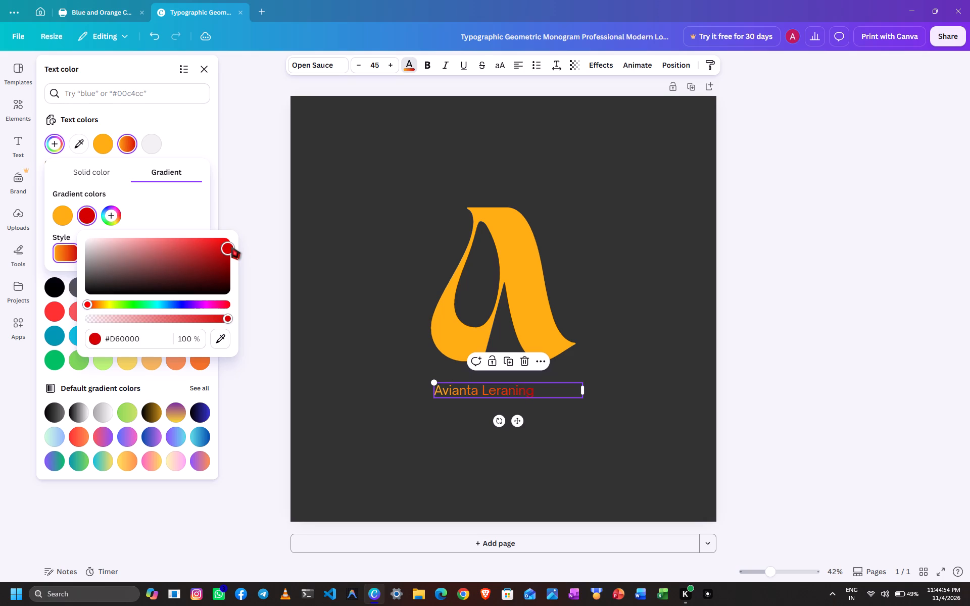
{"action": "left_click_drag", "start_coordinate": [231, 247], "coordinate": [231, 238]}
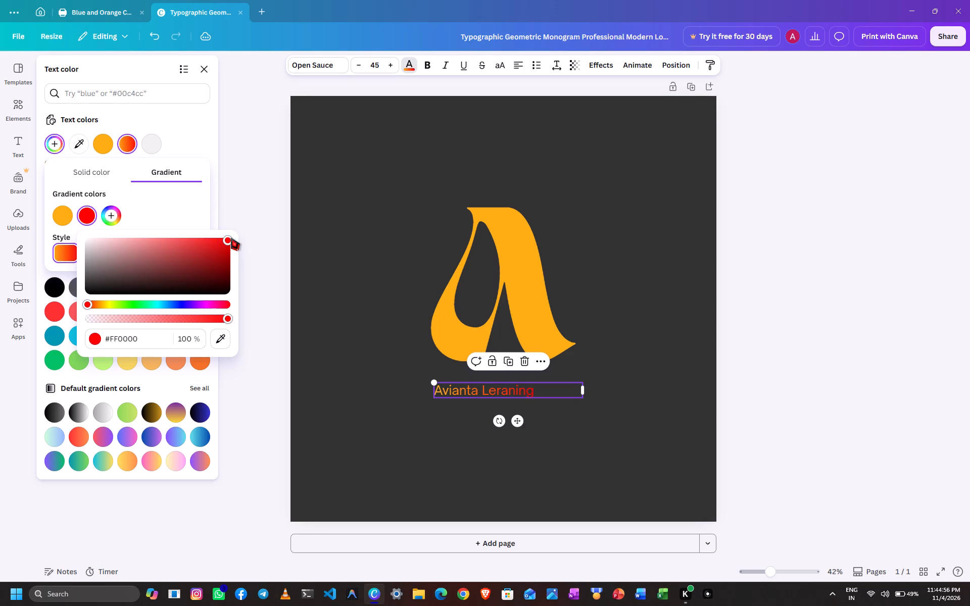
{"action": "left_click_drag", "start_coordinate": [89, 306], "coordinate": [110, 306]}
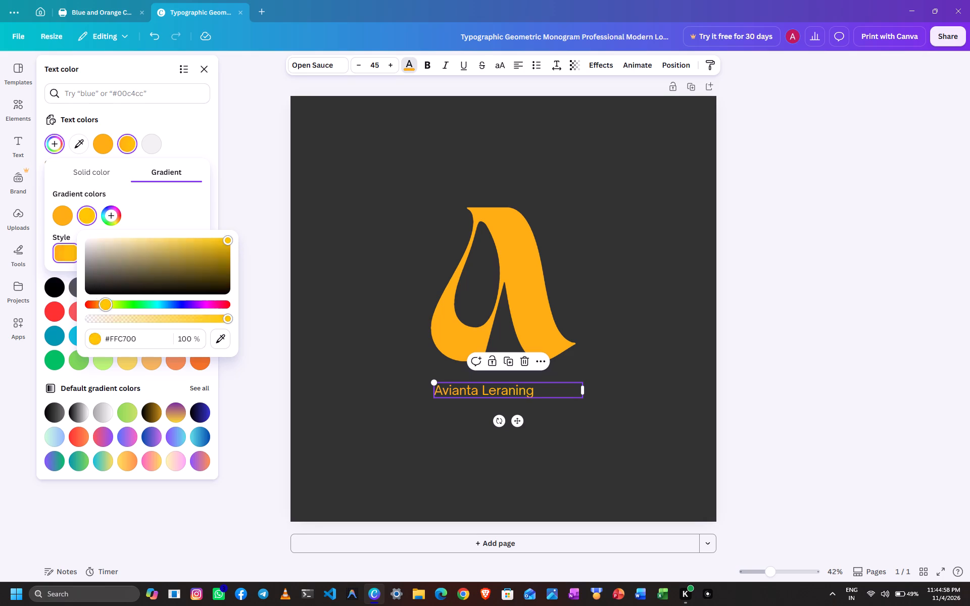
{"action": "left_click_drag", "start_coordinate": [110, 306], "coordinate": [143, 307]}
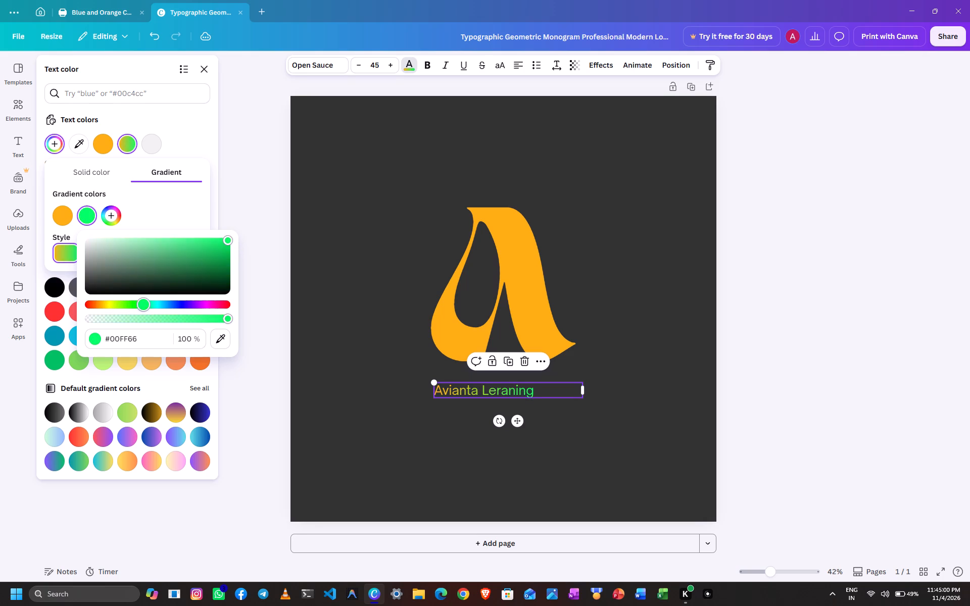
{"action": "left_click_drag", "start_coordinate": [143, 307], "coordinate": [204, 307]}
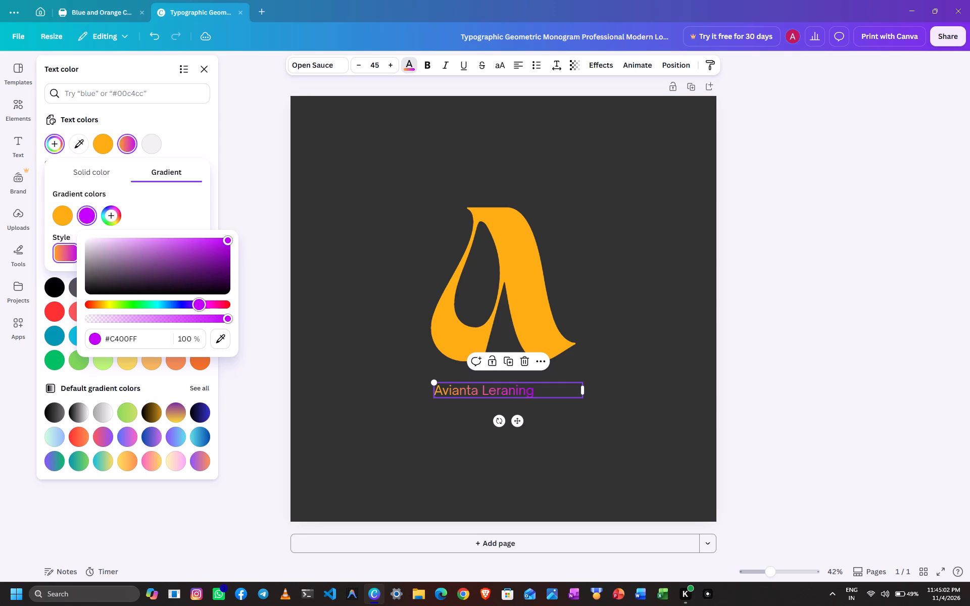
{"action": "left_click_drag", "start_coordinate": [204, 307], "coordinate": [222, 306]}
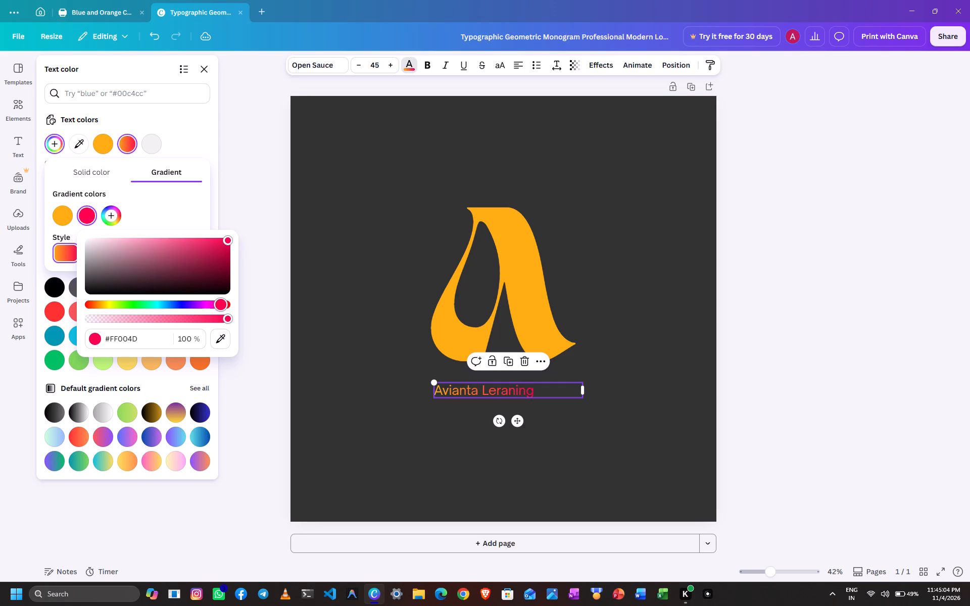
{"action": "left_click_drag", "start_coordinate": [222, 306], "coordinate": [197, 324]}
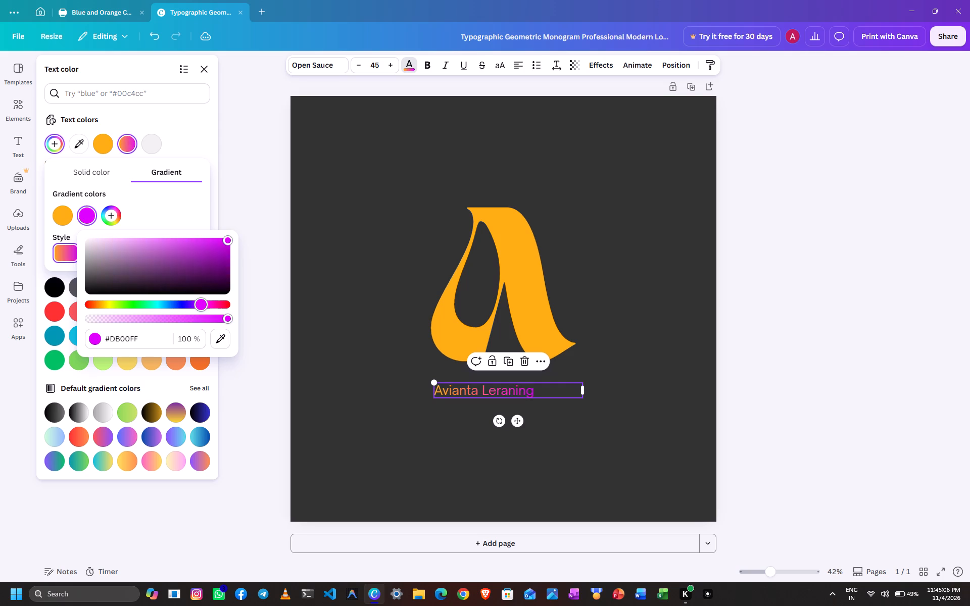
{"action": "left_click_drag", "start_coordinate": [197, 324], "coordinate": [158, 334]}
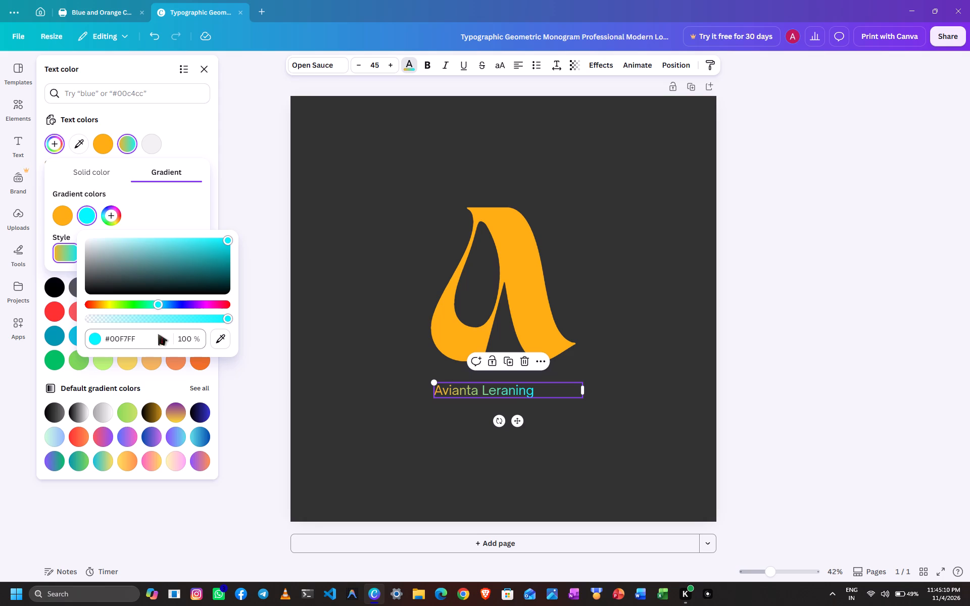
{"action": "left_click", "coordinate": [266, 244]}
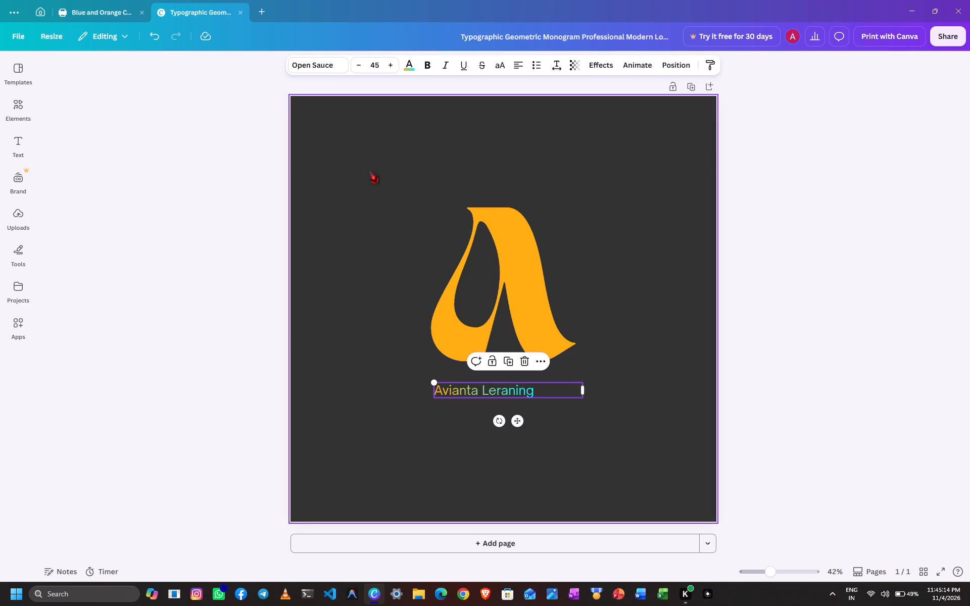
Try several gradient styles on the "Avianta Leraning" caption and apply the circular gradient at 0% 0%.
{"action": "left_click", "coordinate": [408, 65]}
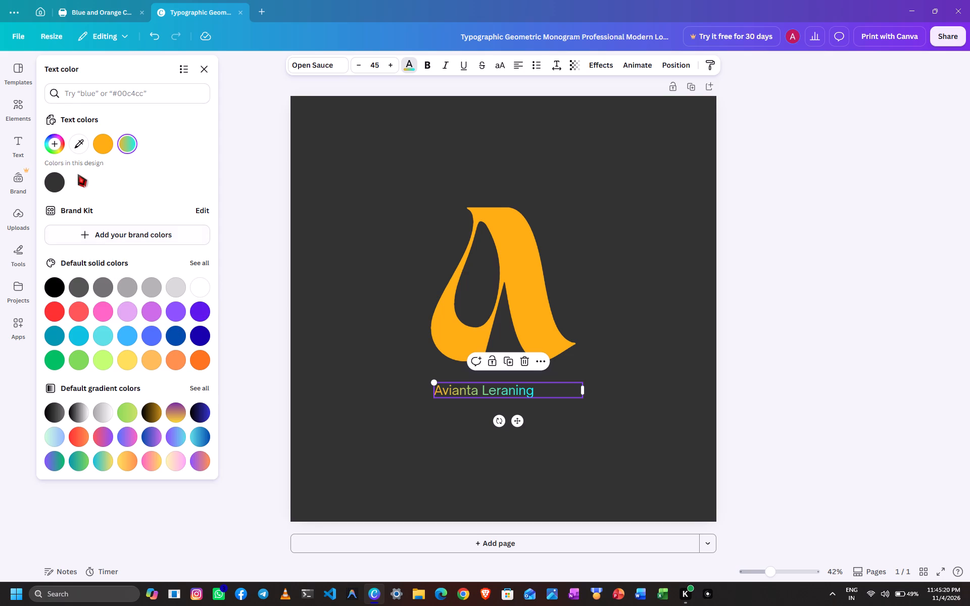
{"action": "left_click", "coordinate": [54, 144]}
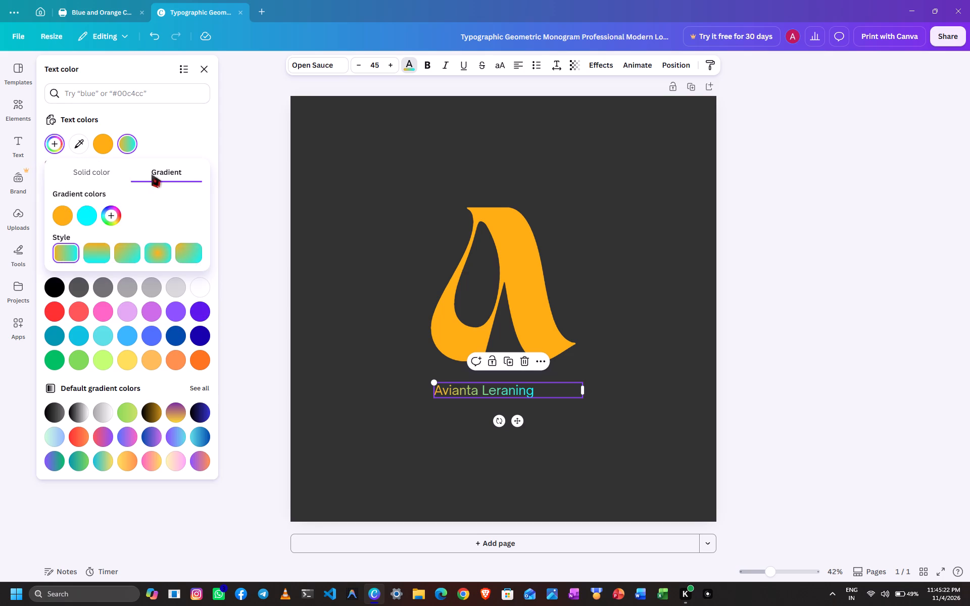
{"action": "left_click", "coordinate": [87, 214]}
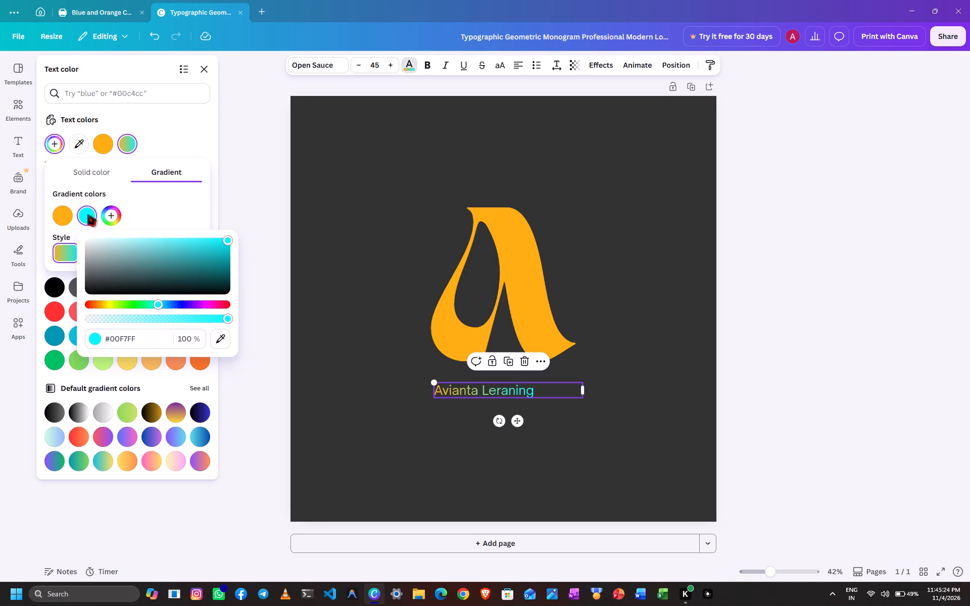
{"action": "left_click", "coordinate": [63, 212]}
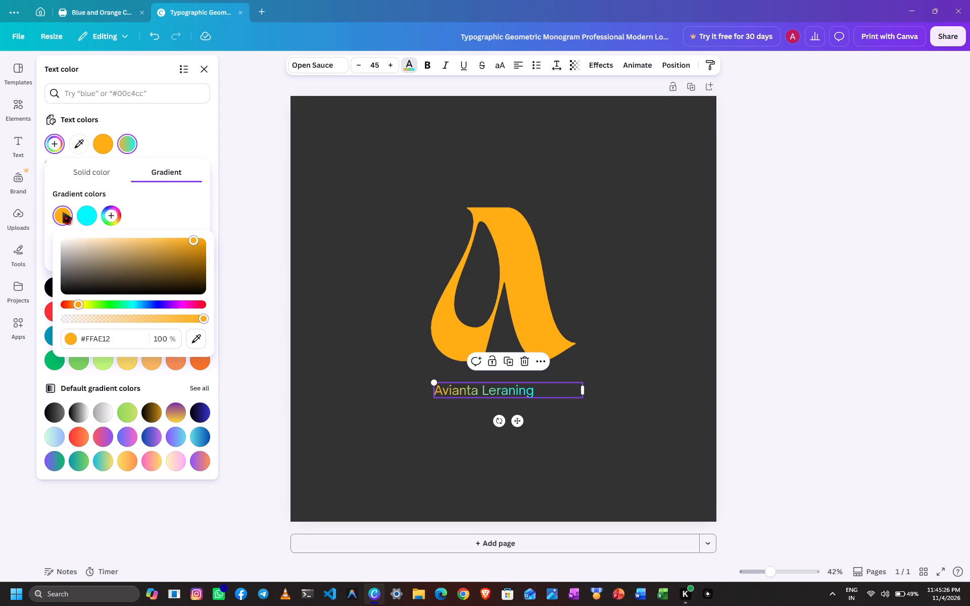
{"action": "left_click", "coordinate": [164, 210]}
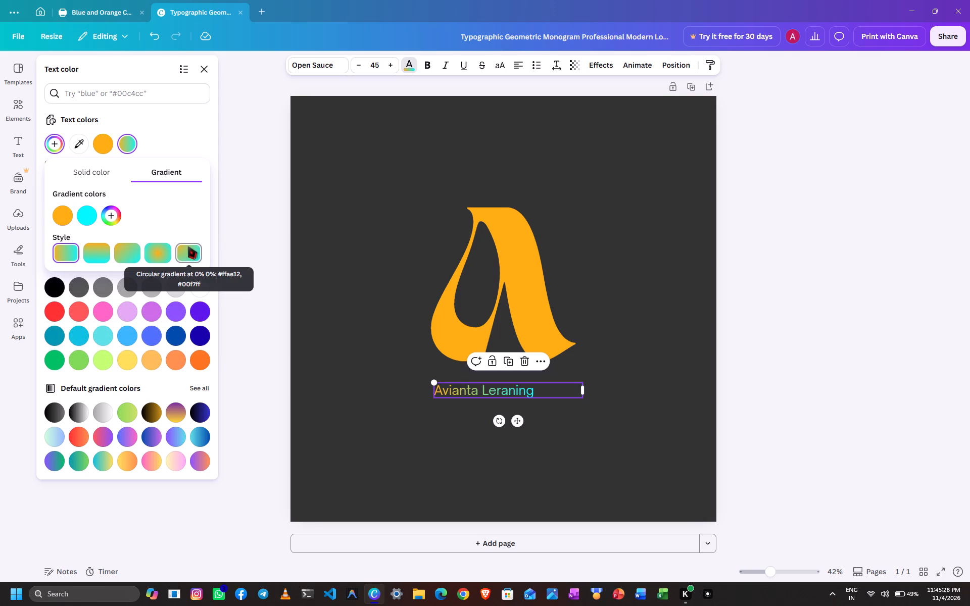
{"action": "left_click", "coordinate": [188, 252]}
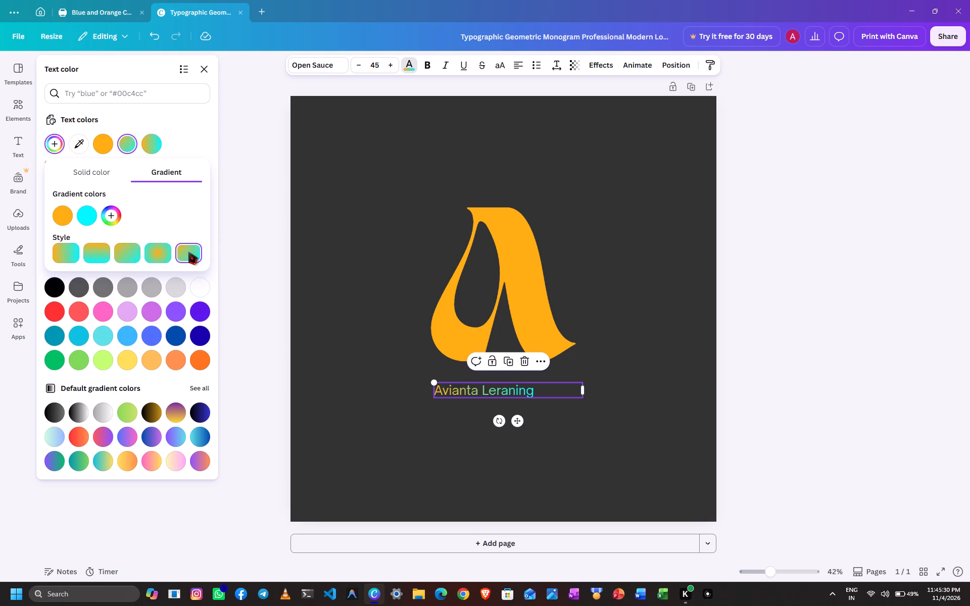
{"action": "left_click", "coordinate": [122, 254]}
{"action": "left_click", "coordinate": [93, 251]}
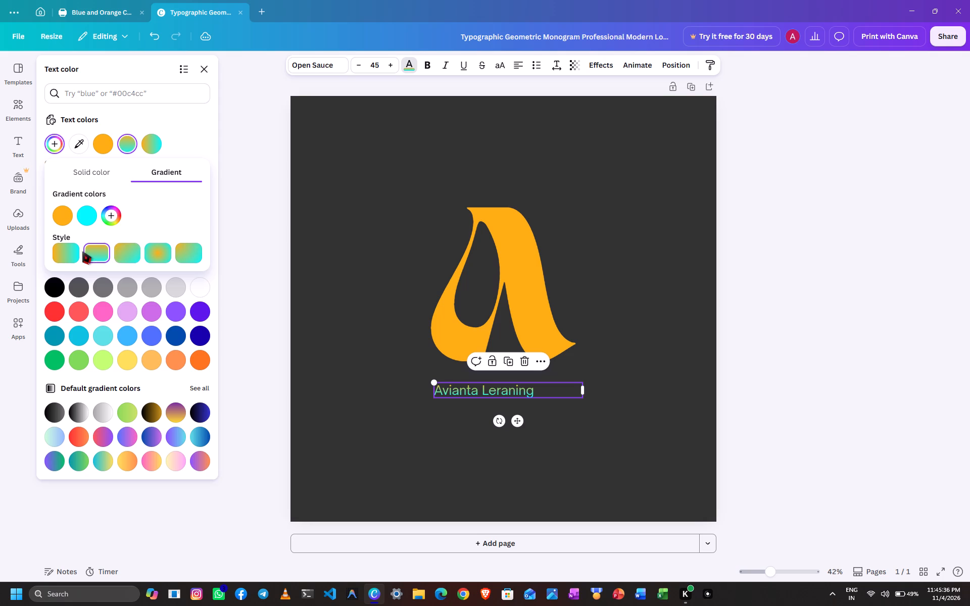
{"action": "left_click", "coordinate": [68, 252]}
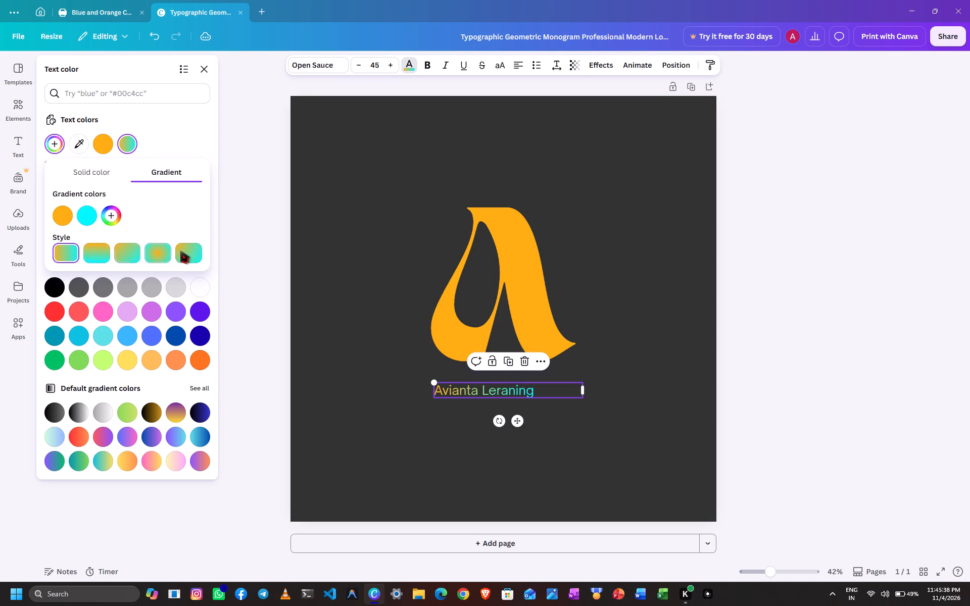
{"action": "left_click", "coordinate": [185, 250]}
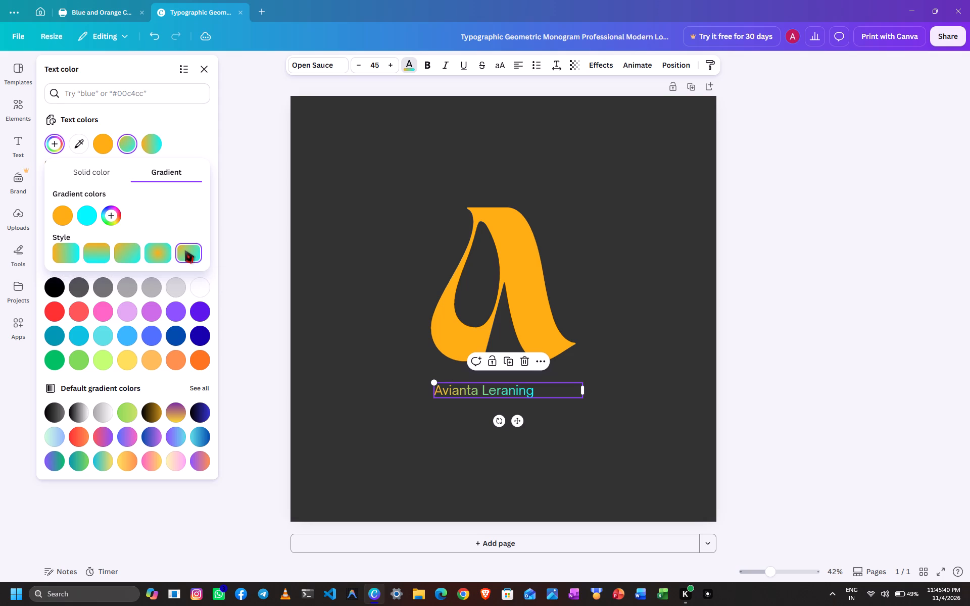
{"action": "left_click", "coordinate": [779, 225]}
{"action": "left_click", "coordinate": [779, 225]}
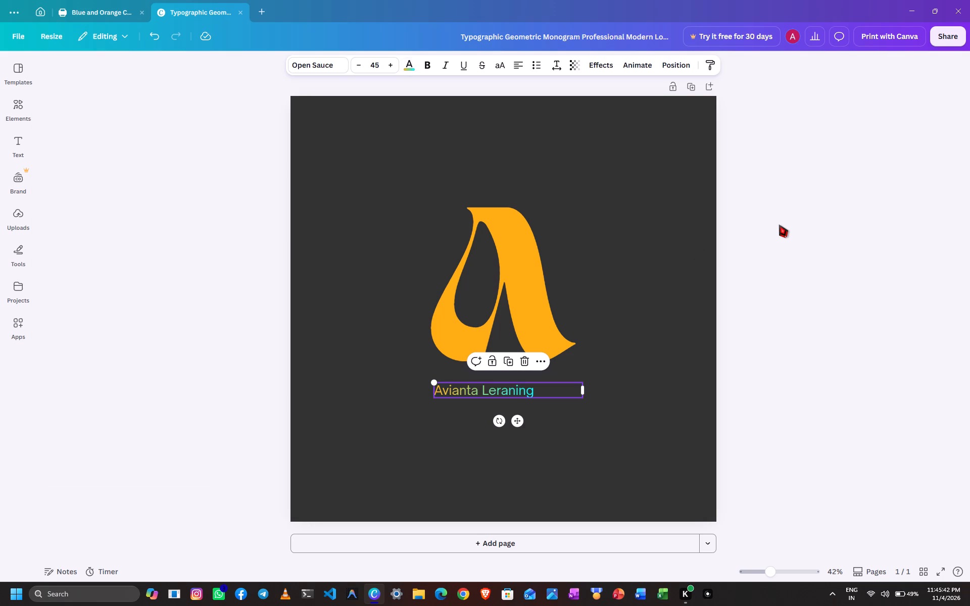
Set the logo page's background to solid white.
{"action": "left_click", "coordinate": [697, 205]}
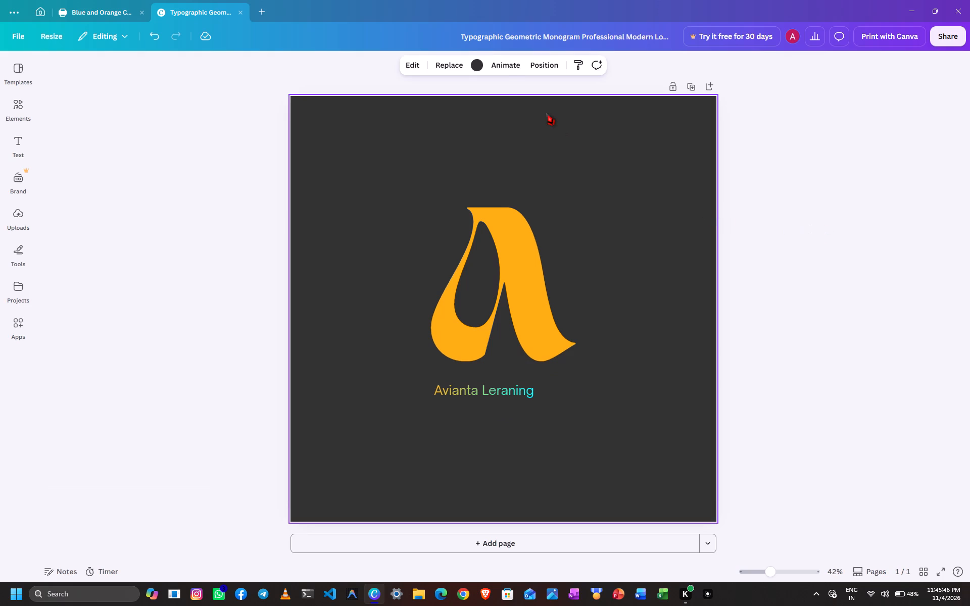
{"action": "left_click", "coordinate": [476, 66]}
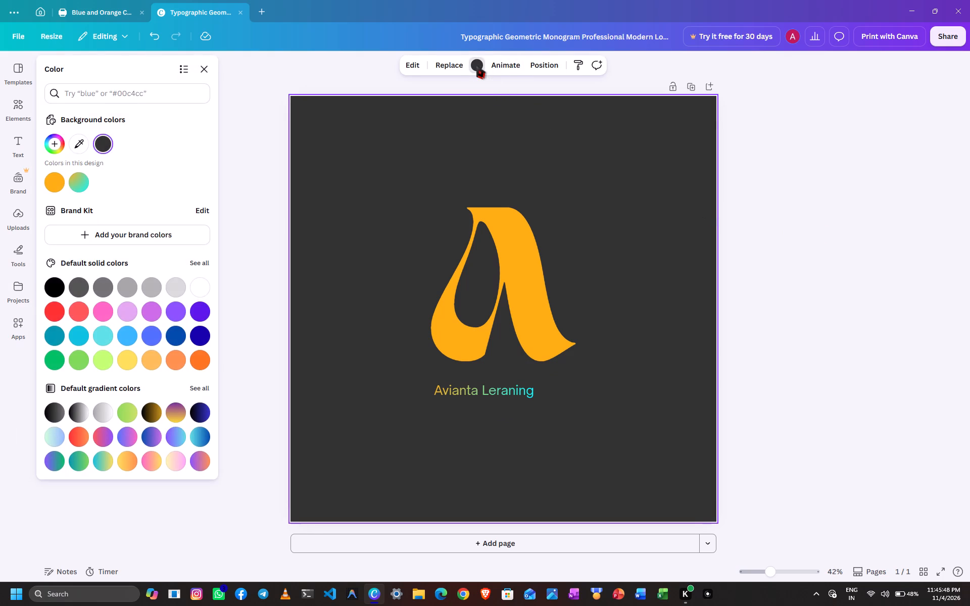
{"action": "left_click", "coordinate": [199, 285]}
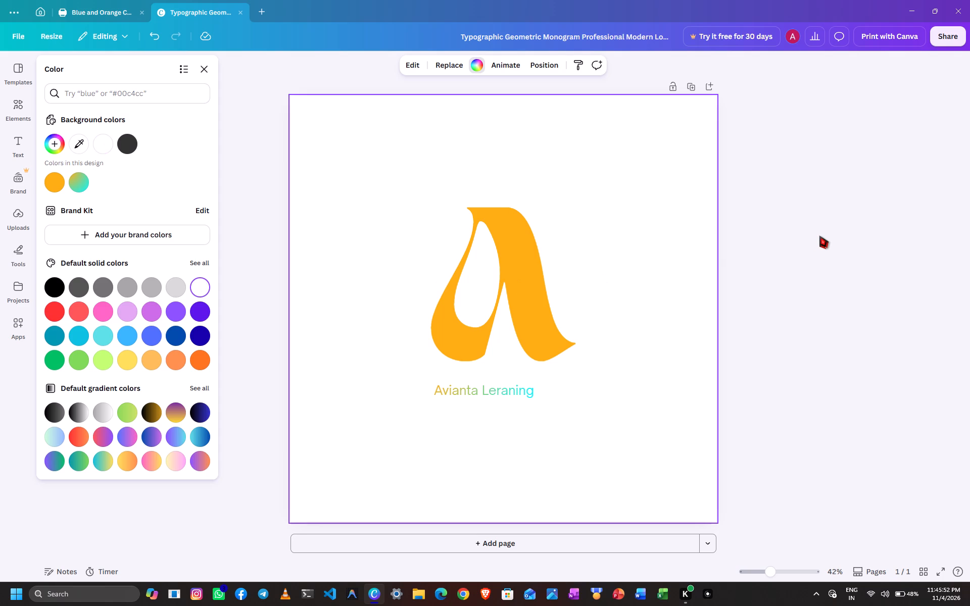
{"action": "left_click", "coordinate": [819, 236]}
{"action": "left_click", "coordinate": [819, 236]}
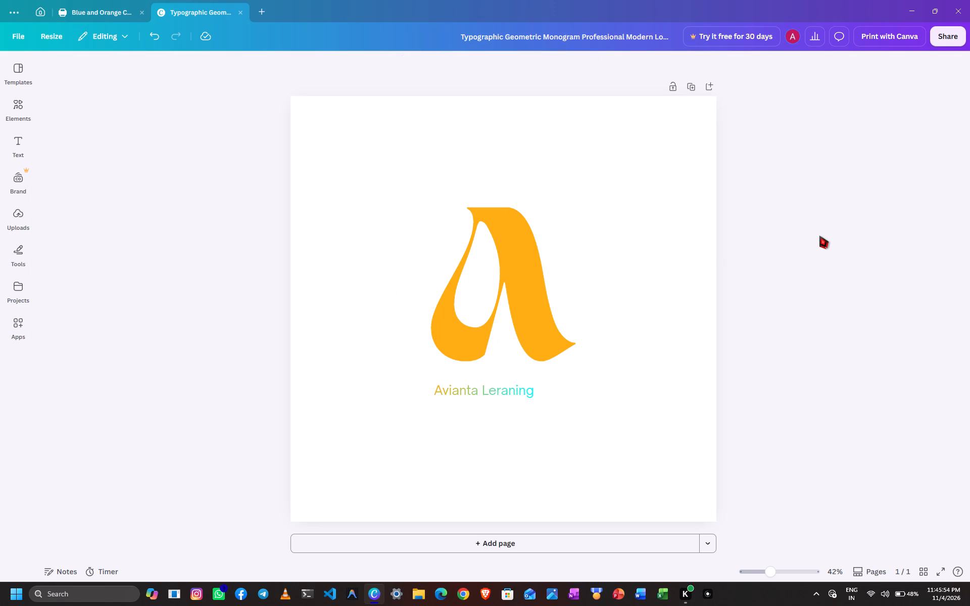
Download the logo as a PNG and save it in Downloads as "Avianta Learning Logo".
{"action": "left_click", "coordinate": [941, 37]}
{"action": "left_click", "coordinate": [784, 251]}
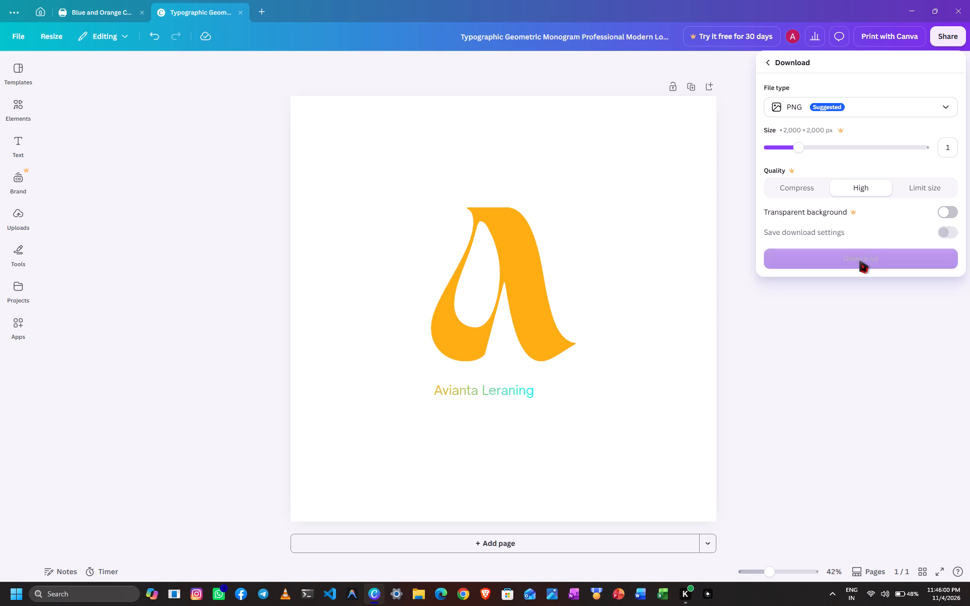
{"action": "left_click", "coordinate": [861, 258]}
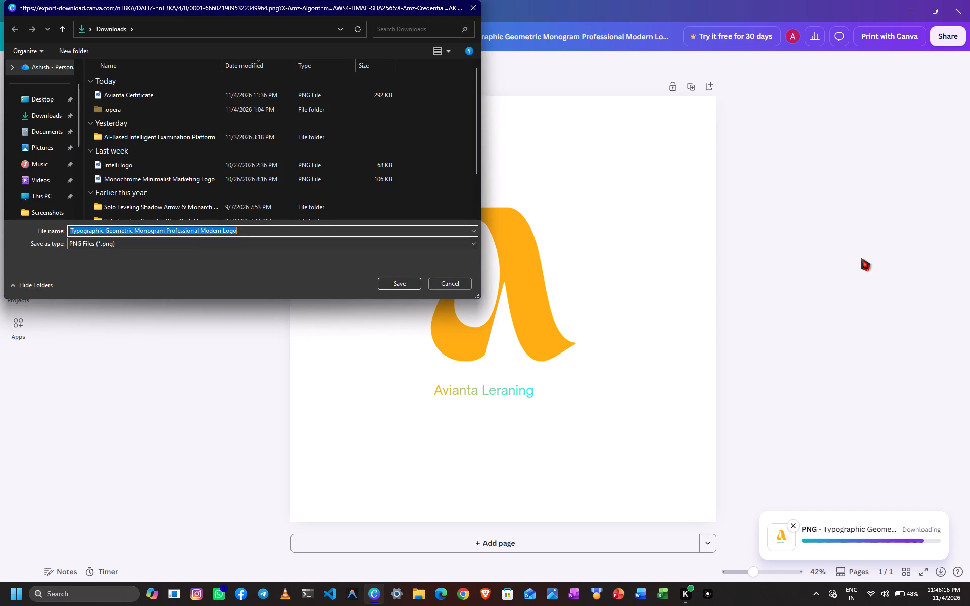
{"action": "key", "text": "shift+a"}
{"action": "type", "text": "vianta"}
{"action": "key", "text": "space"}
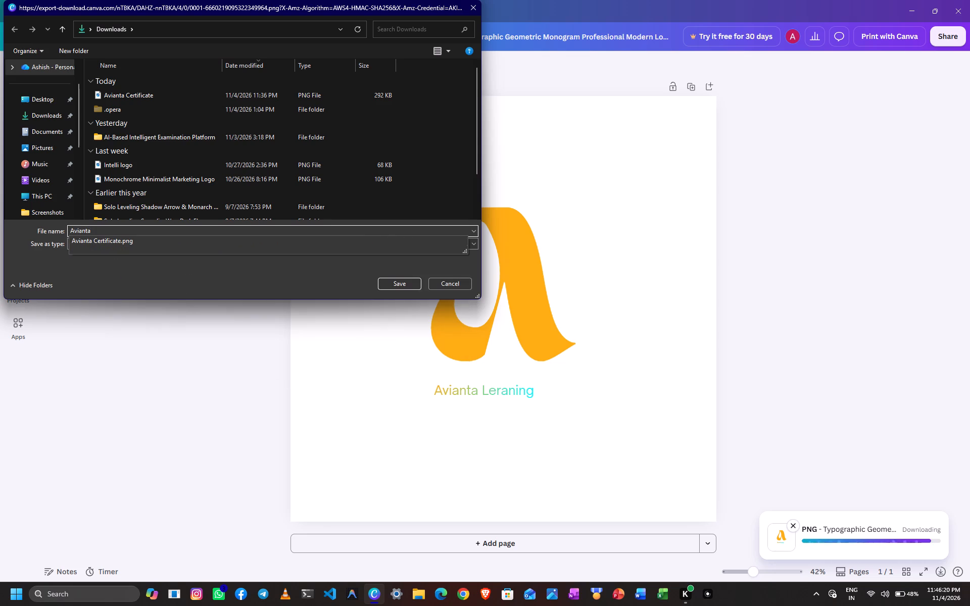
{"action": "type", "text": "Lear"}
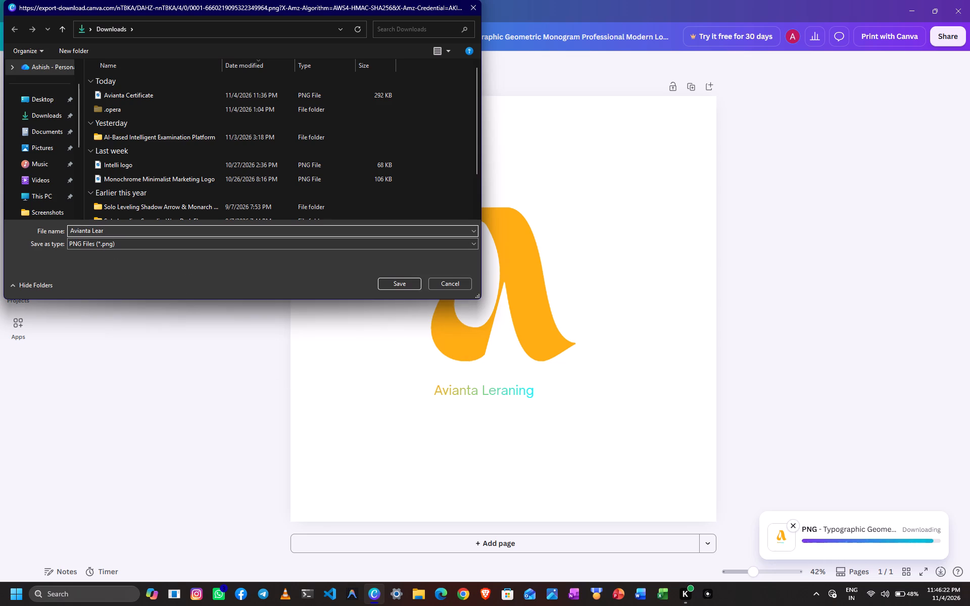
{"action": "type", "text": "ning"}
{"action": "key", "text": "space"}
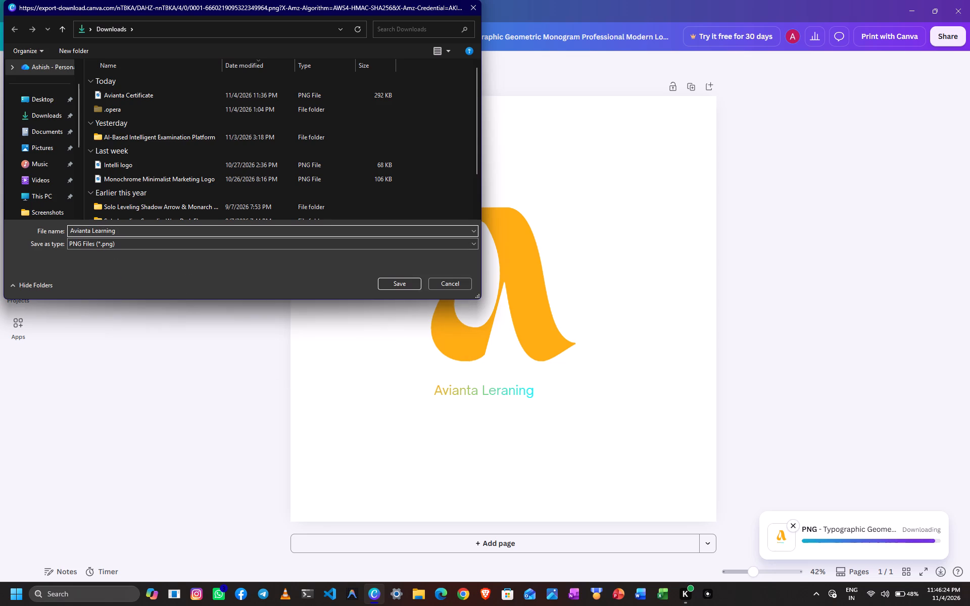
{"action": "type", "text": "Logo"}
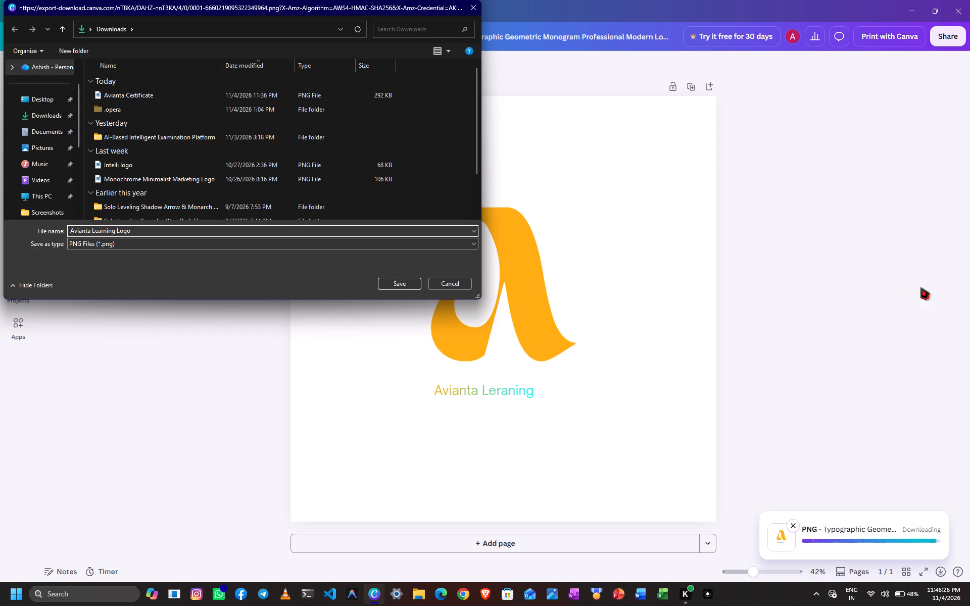
{"action": "left_click", "coordinate": [400, 282]}
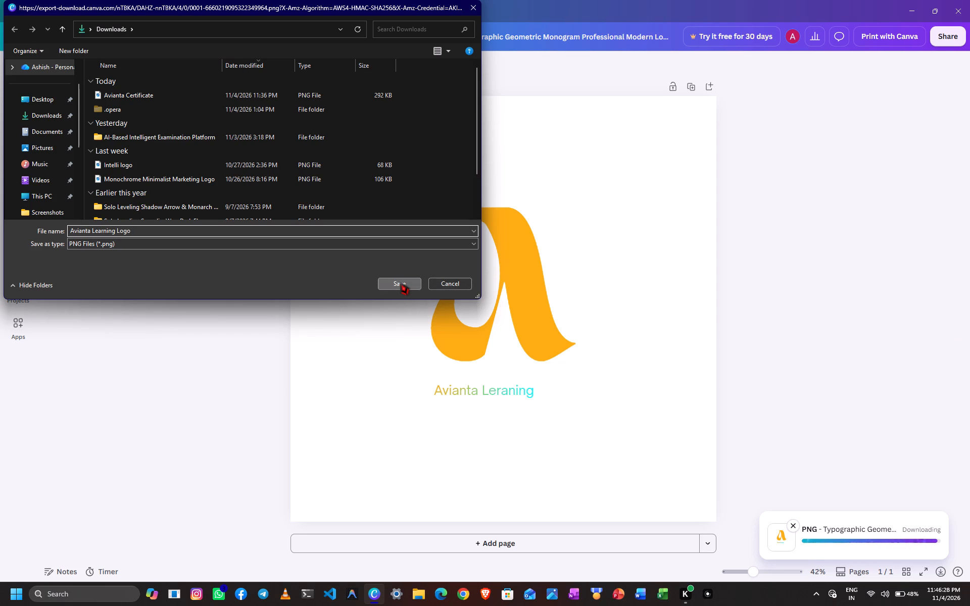
{"action": "left_click", "coordinate": [895, 207]}
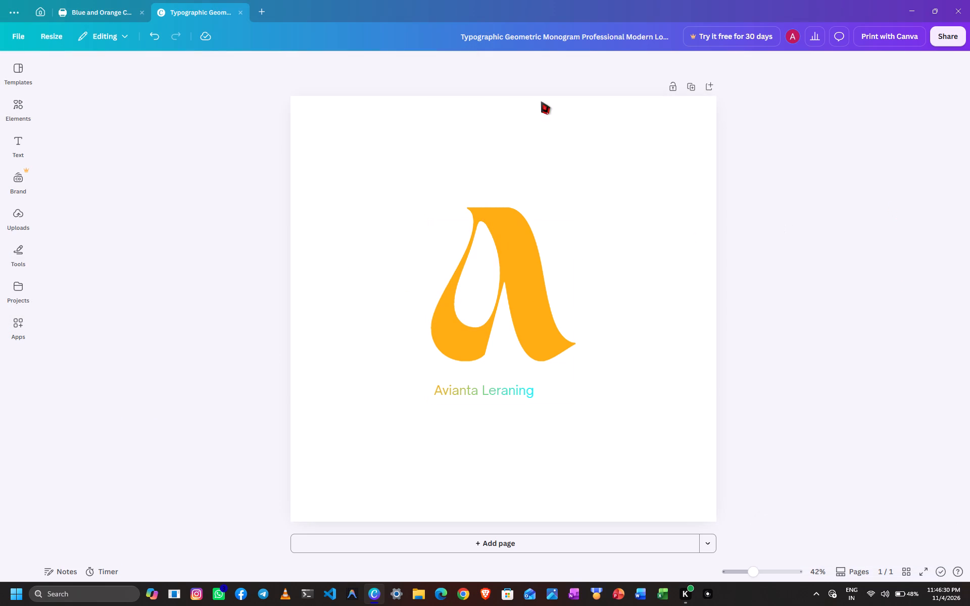
In the offer letter design, upload the "Avianta Learning Logo" PNG from Downloads.
{"action": "left_click", "coordinate": [104, 11]}
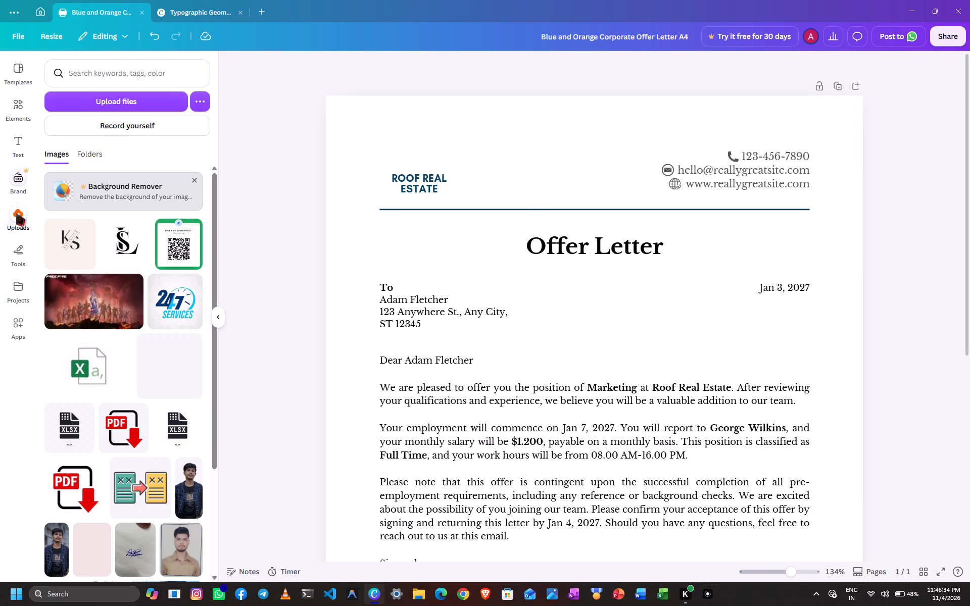
{"action": "left_click", "coordinate": [103, 100]}
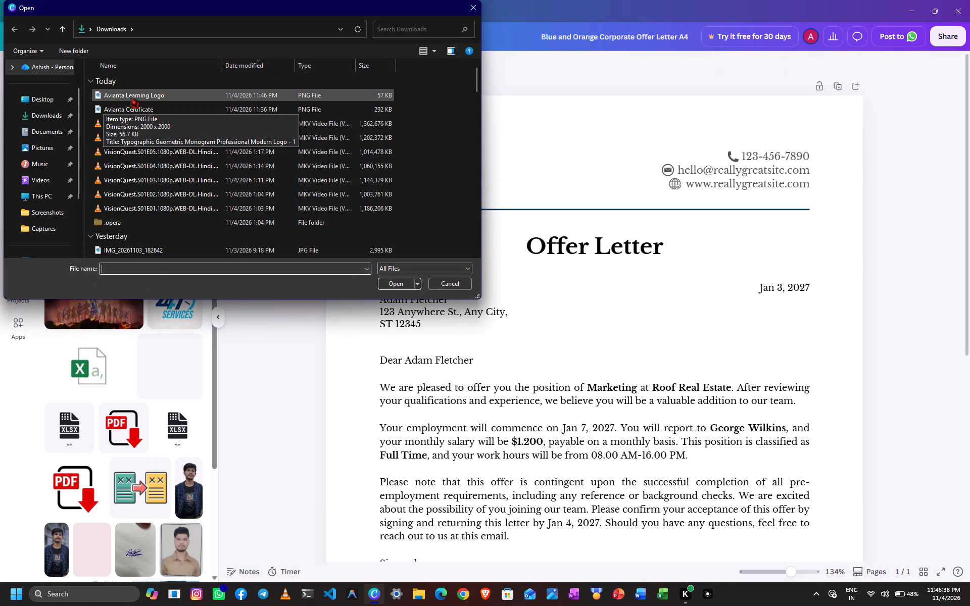
{"action": "left_click", "coordinate": [130, 96]}
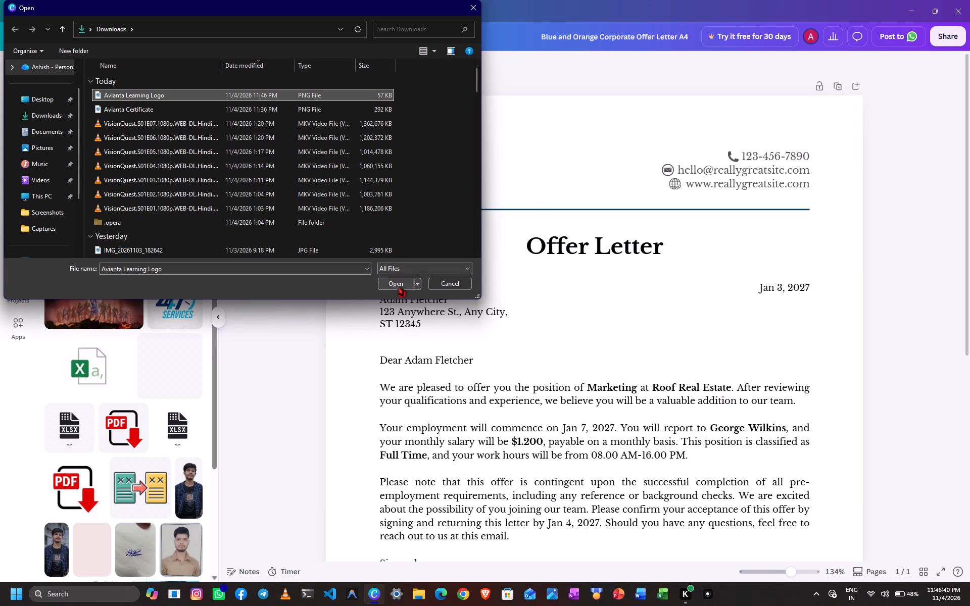
{"action": "left_click", "coordinate": [398, 287]}
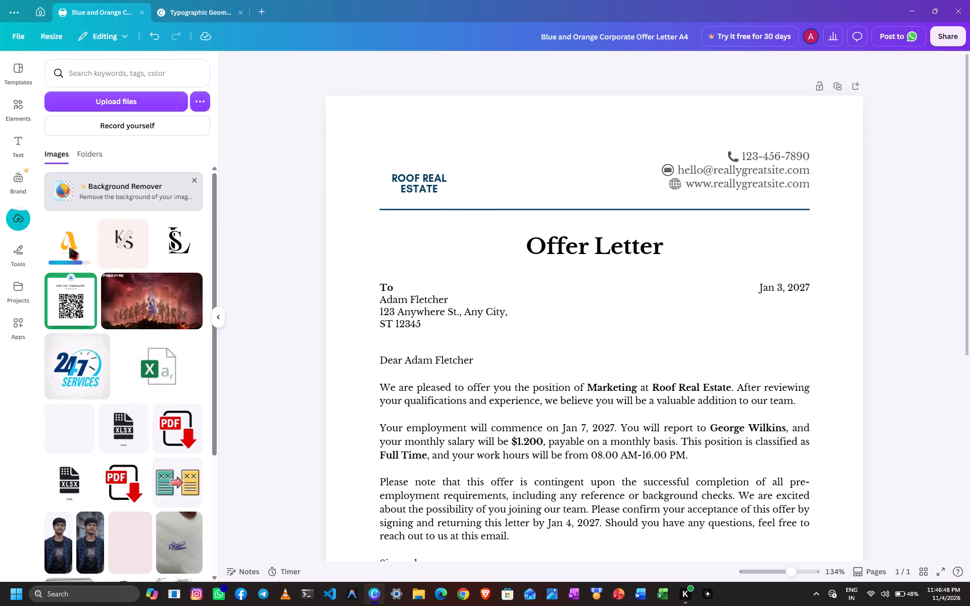
Add the uploaded Avianta logo to the letter, shrink it to header size, and centre it above the "ROOF REAL ESTATE" text.
{"action": "left_click", "coordinate": [69, 247]}
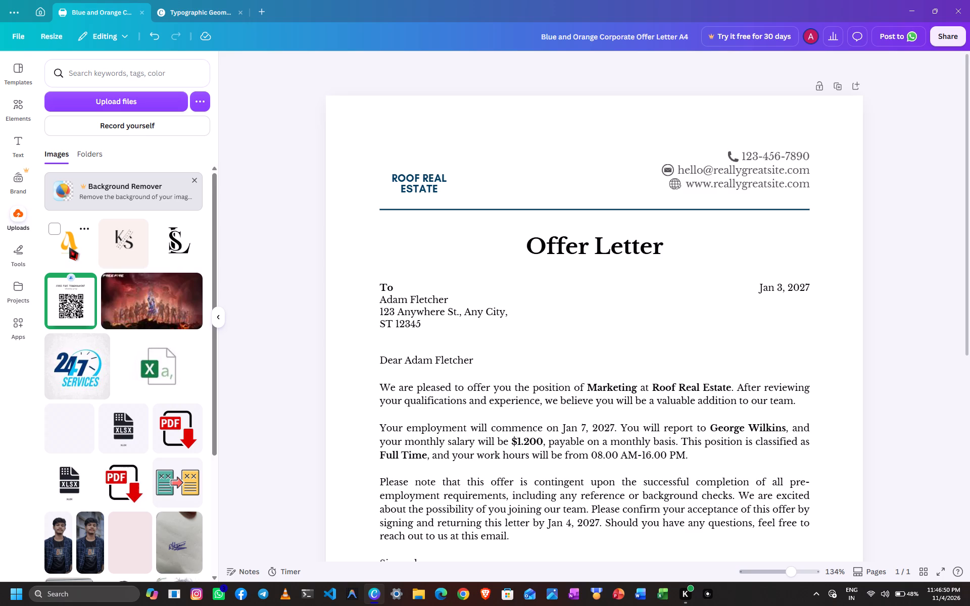
{"action": "left_click_drag", "start_coordinate": [583, 367], "coordinate": [539, 206]}
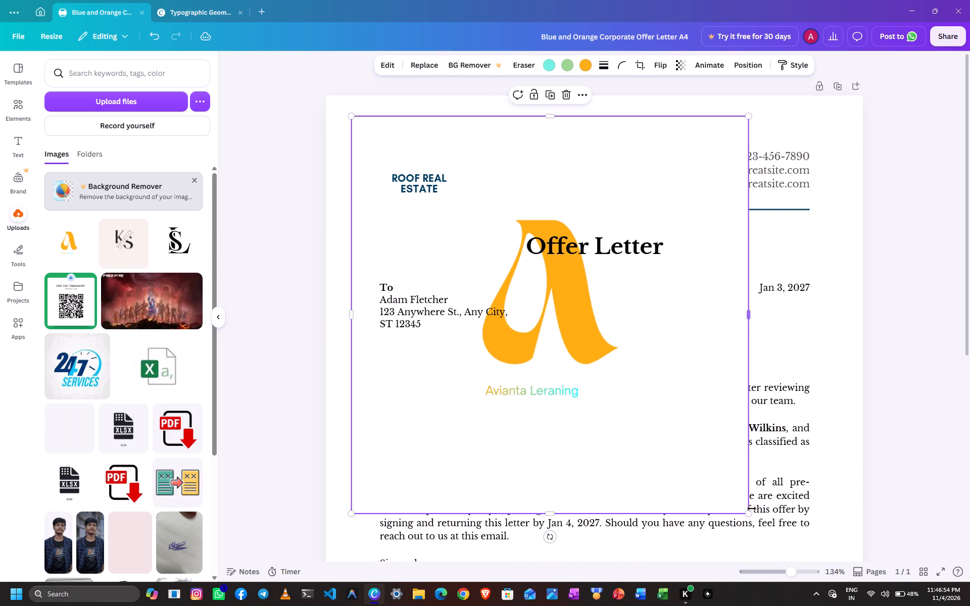
{"action": "left_click", "coordinate": [748, 513]}
{"action": "left_click_drag", "start_coordinate": [751, 515], "coordinate": [611, 351]}
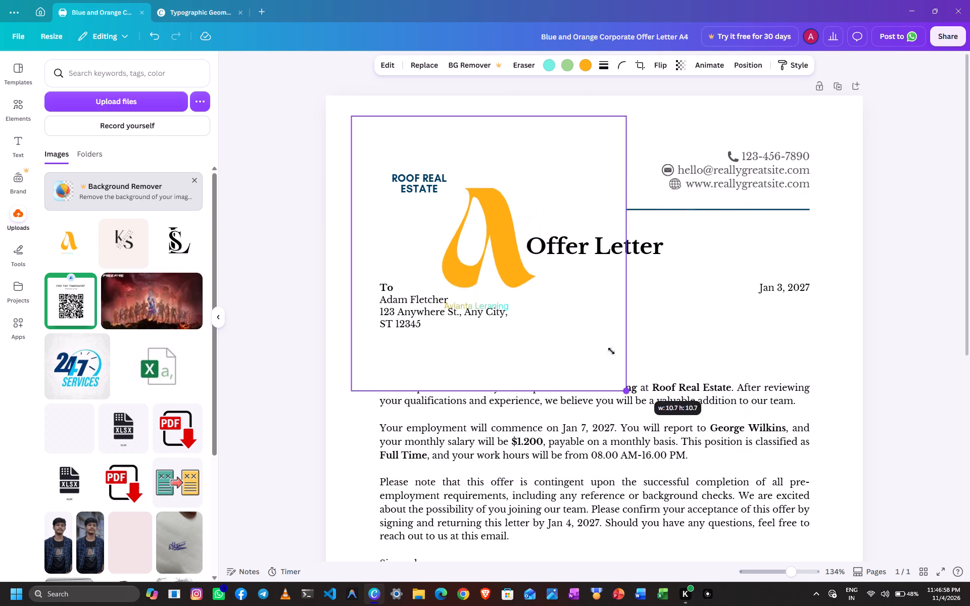
{"action": "left_click_drag", "start_coordinate": [611, 351], "coordinate": [515, 167]}
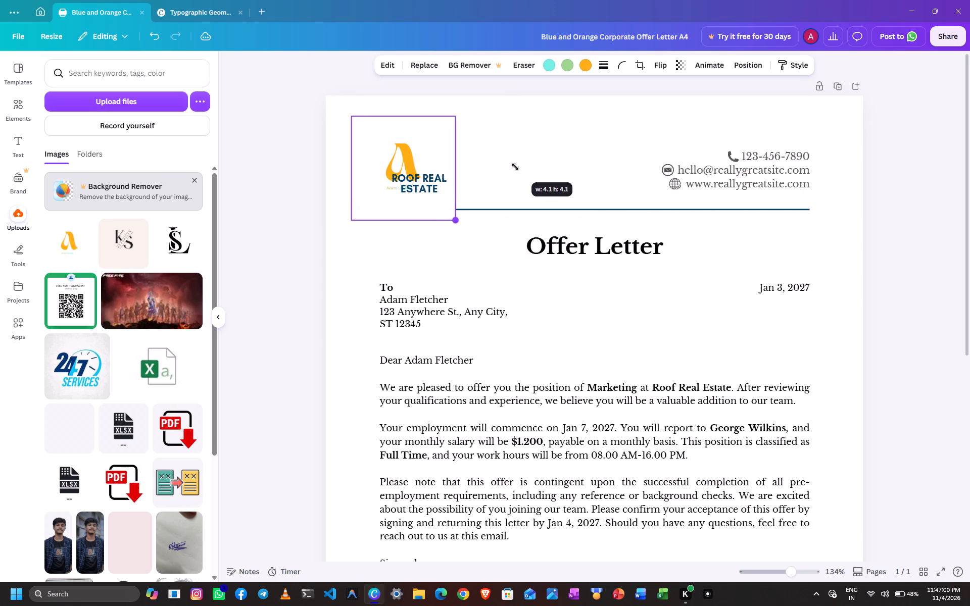
{"action": "left_click_drag", "start_coordinate": [515, 167], "coordinate": [446, 190]}
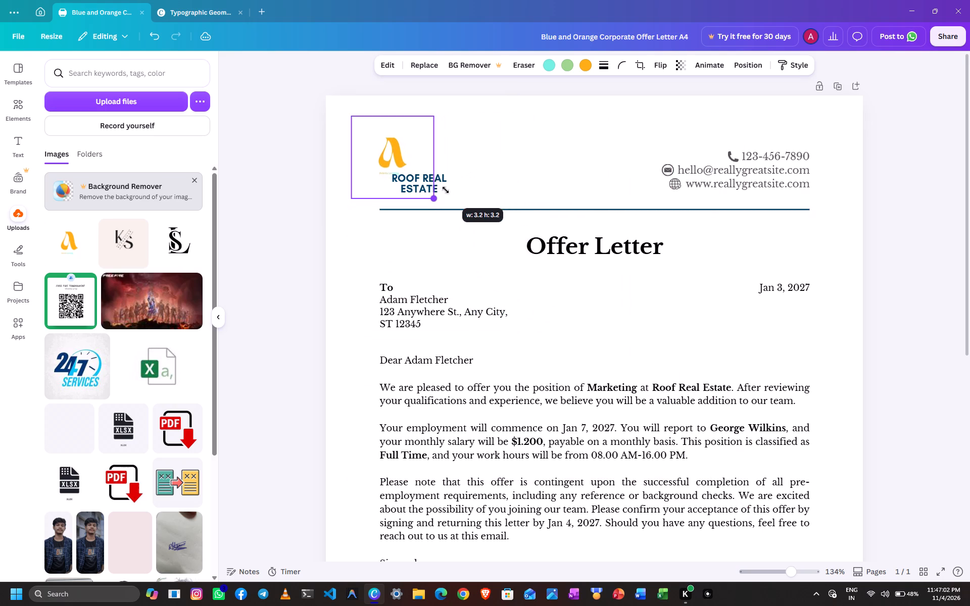
{"action": "left_click_drag", "start_coordinate": [446, 190], "coordinate": [462, 203]}
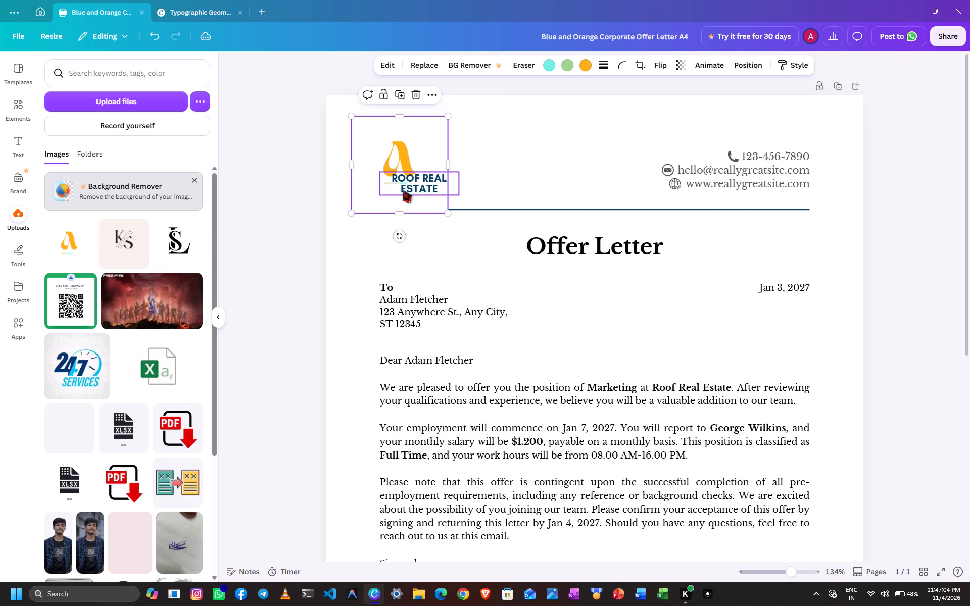
{"action": "left_click_drag", "start_coordinate": [368, 142], "coordinate": [381, 135]}
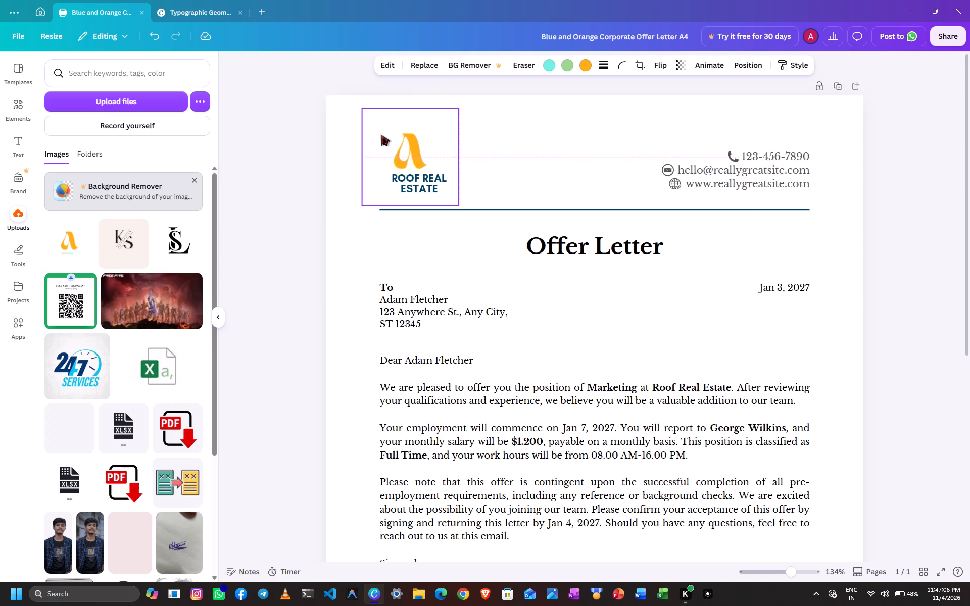
{"action": "left_click_drag", "start_coordinate": [381, 135], "coordinate": [383, 136]}
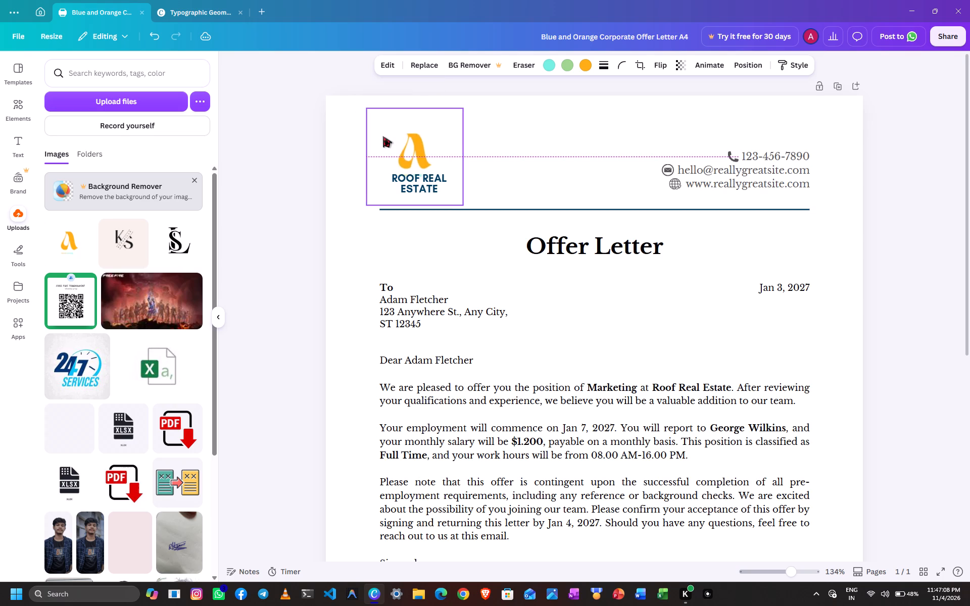
{"action": "left_click_drag", "start_coordinate": [383, 136], "coordinate": [383, 132]}
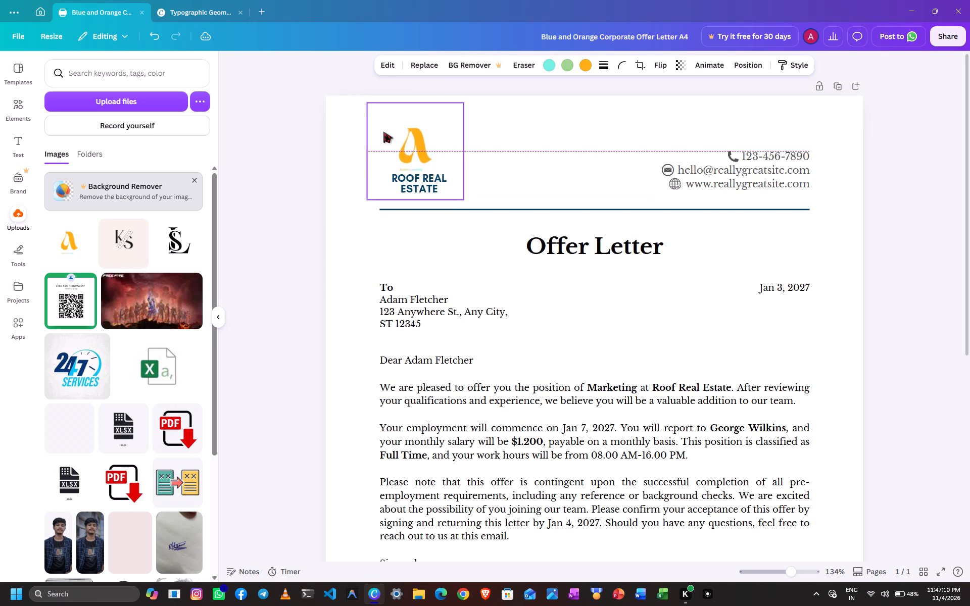
{"action": "left_click_drag", "start_coordinate": [383, 132], "coordinate": [384, 135]}
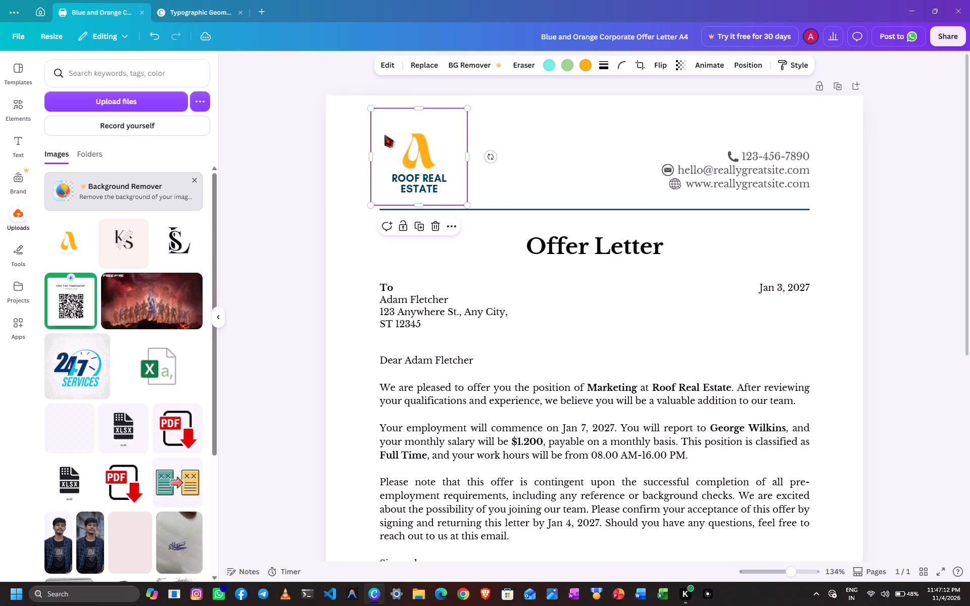
{"action": "left_click", "coordinate": [516, 148]}
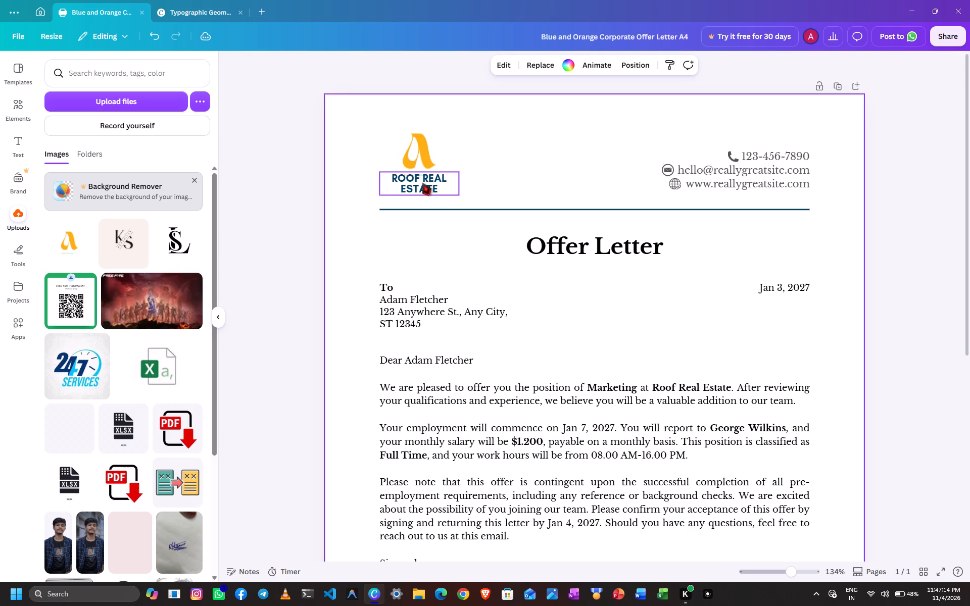
Replace the header's "ROOF REAL ESTATE" text with "Avianta Learning".
{"action": "left_click", "coordinate": [422, 183]}
{"action": "left_click", "coordinate": [422, 183]}
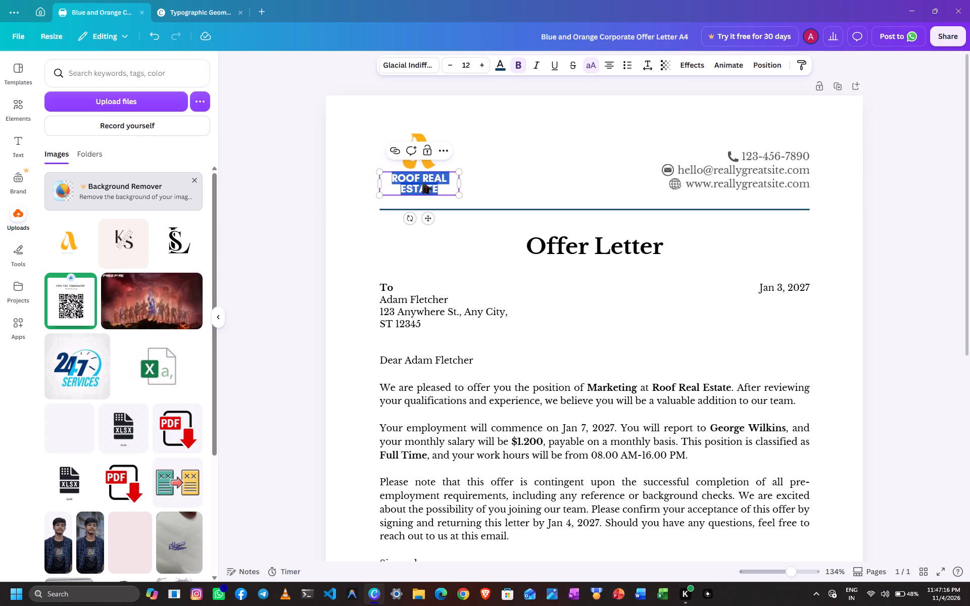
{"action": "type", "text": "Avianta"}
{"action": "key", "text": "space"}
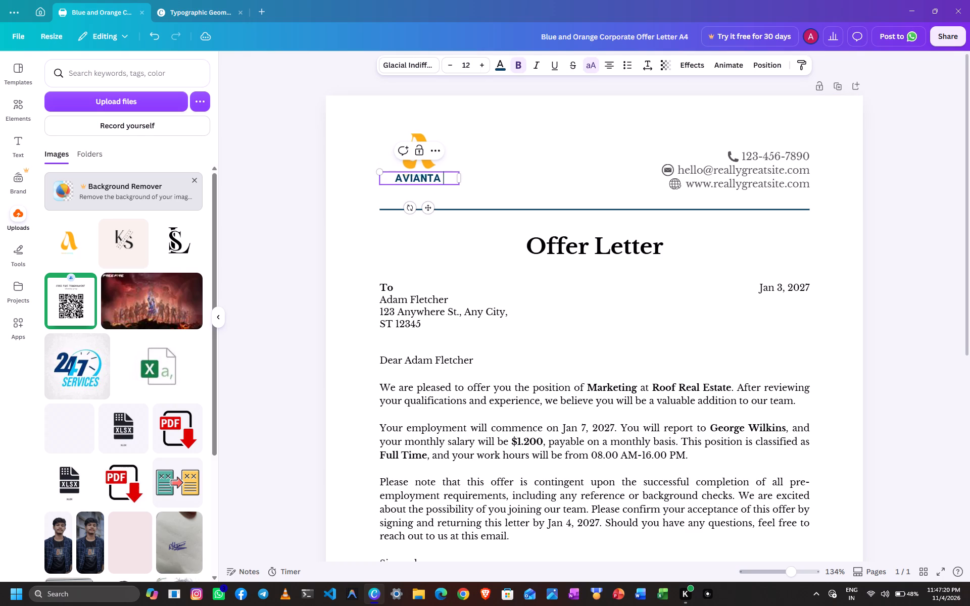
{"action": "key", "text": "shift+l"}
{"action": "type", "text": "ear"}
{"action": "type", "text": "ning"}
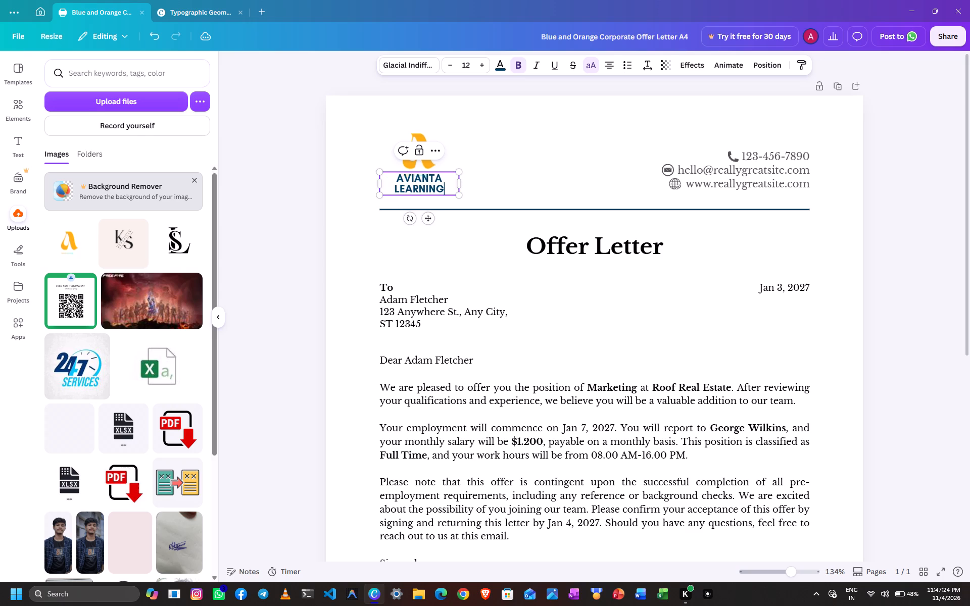
{"action": "left_click", "coordinate": [508, 164]}
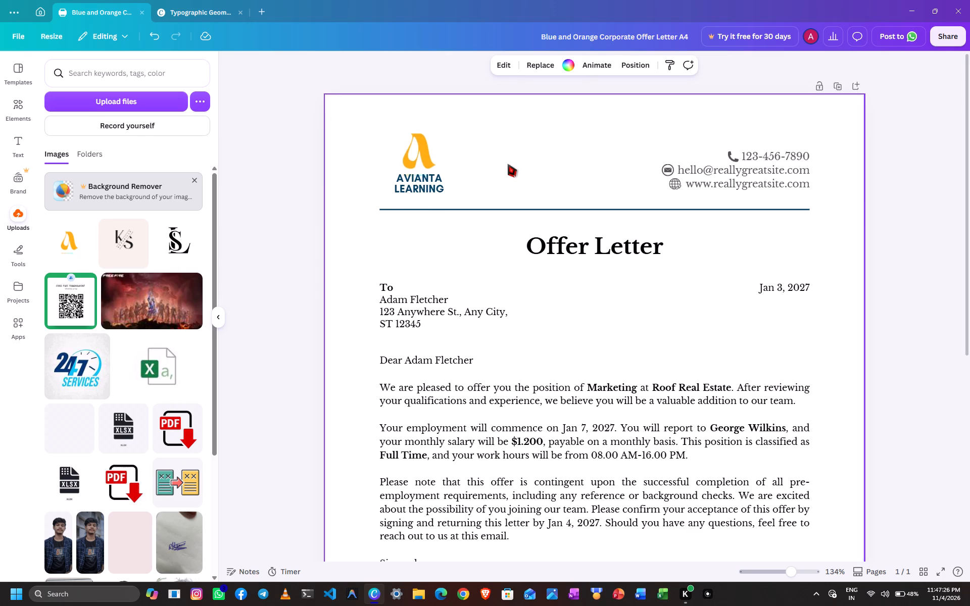
Move the header's "AVIANTA LEARNING" text slightly up, closer to the orange A.
{"action": "left_click", "coordinate": [428, 184]}
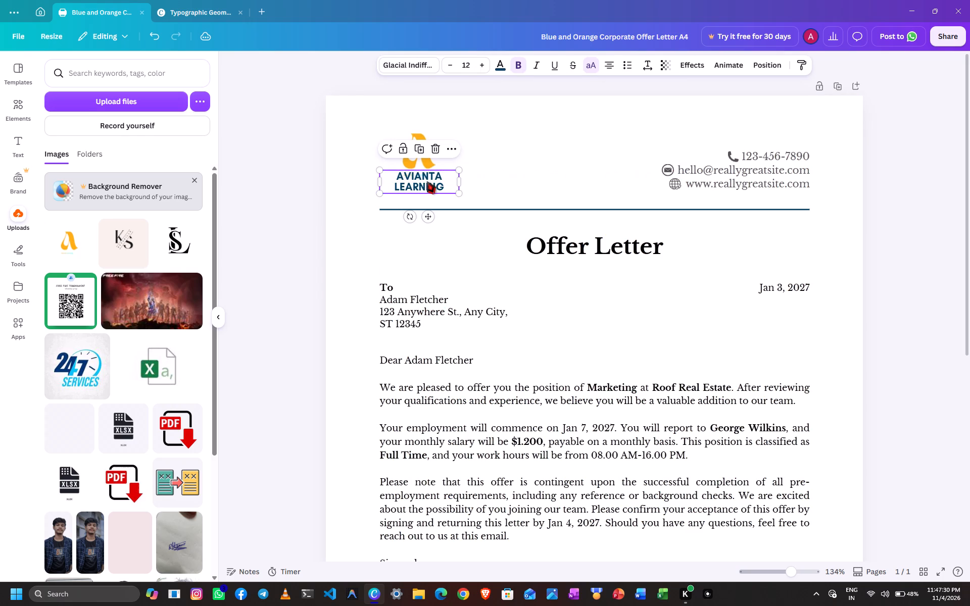
{"action": "left_click", "coordinate": [546, 172]}
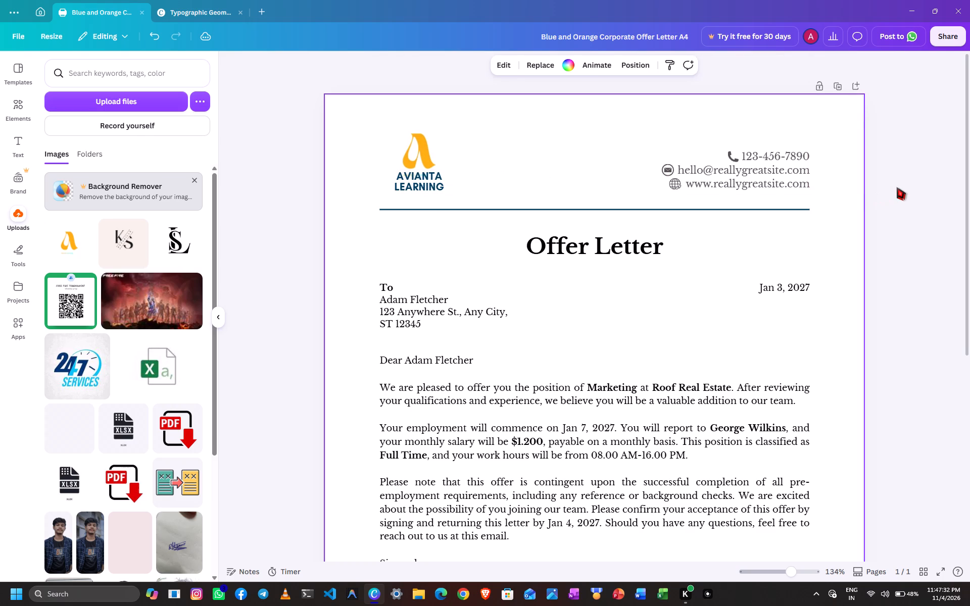
{"action": "left_click", "coordinate": [907, 183]}
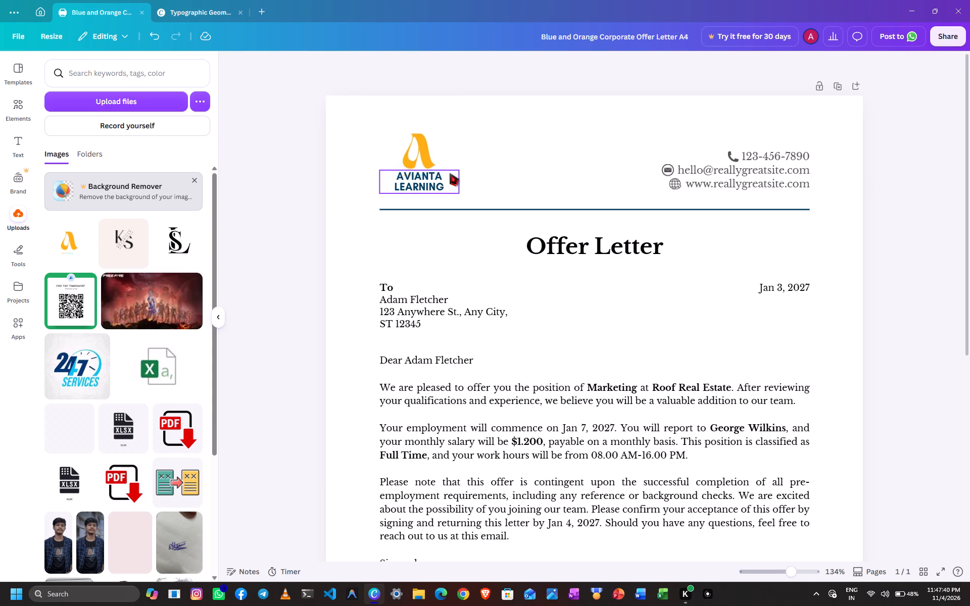
Inspect the letter's header logo up close and delete the "Avianta Leraning" caption from the monogram logo design.
{"action": "scroll", "coordinate": [450, 173], "scroll_direction": "right", "scroll_amount": 1}
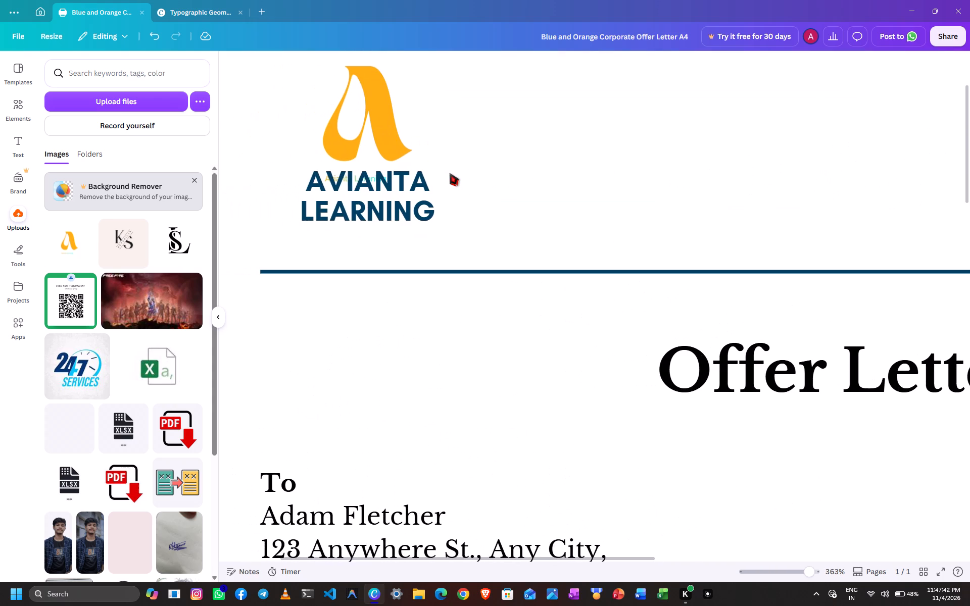
{"action": "scroll", "coordinate": [450, 173], "scroll_direction": "right", "scroll_amount": 1}
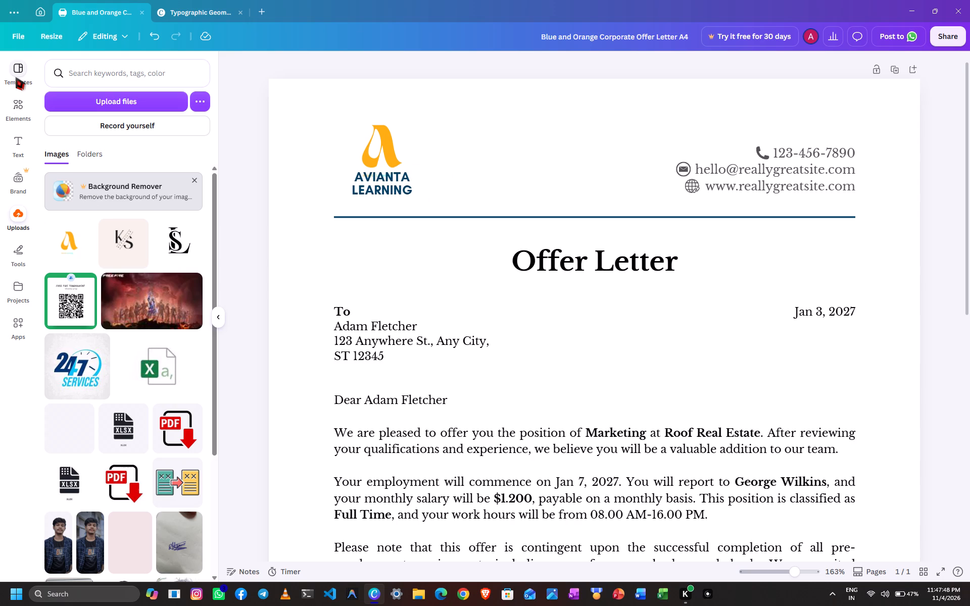
{"action": "left_click", "coordinate": [193, 14]}
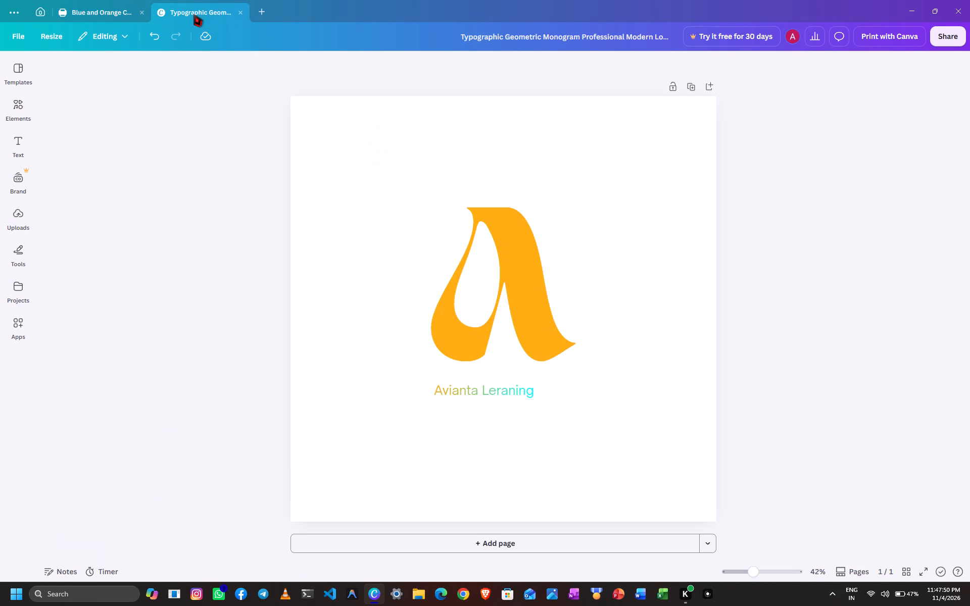
{"action": "left_click", "coordinate": [492, 386]}
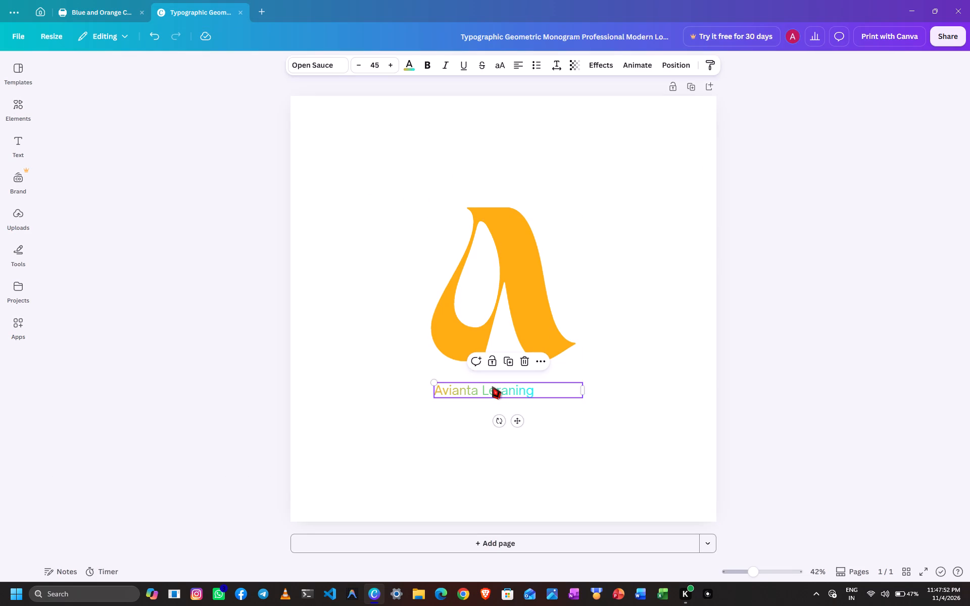
{"action": "key", "text": "BackSpace"}
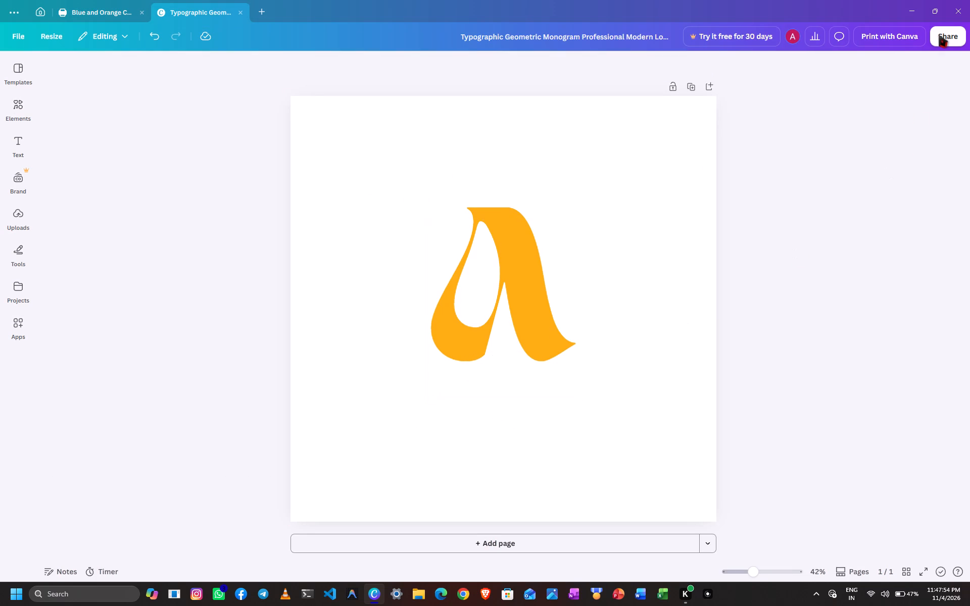
Download the caption-free monogram logo as a PNG to the Downloads folder.
{"action": "left_click", "coordinate": [939, 35]}
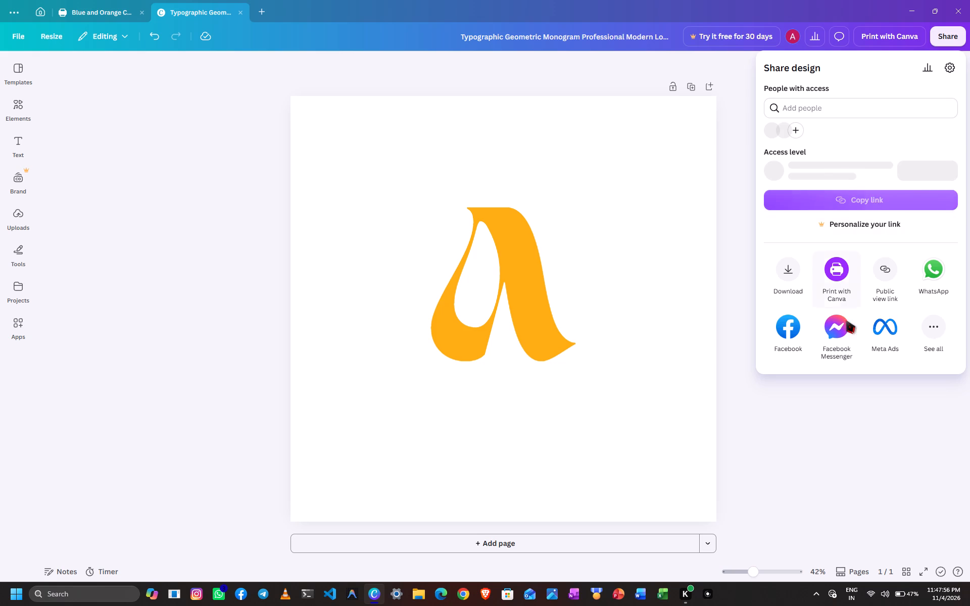
{"action": "left_click", "coordinate": [787, 264]}
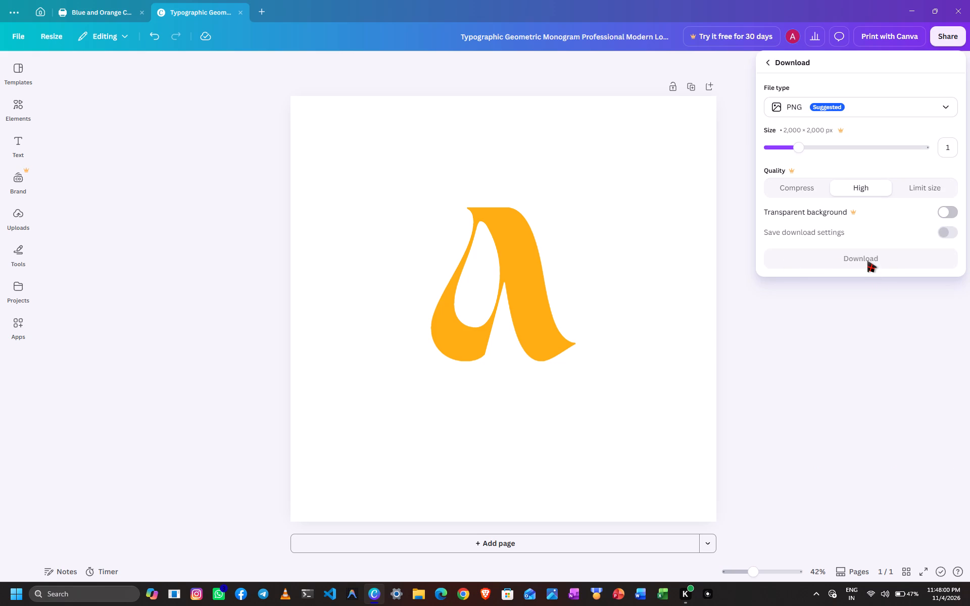
{"action": "left_click", "coordinate": [865, 258]}
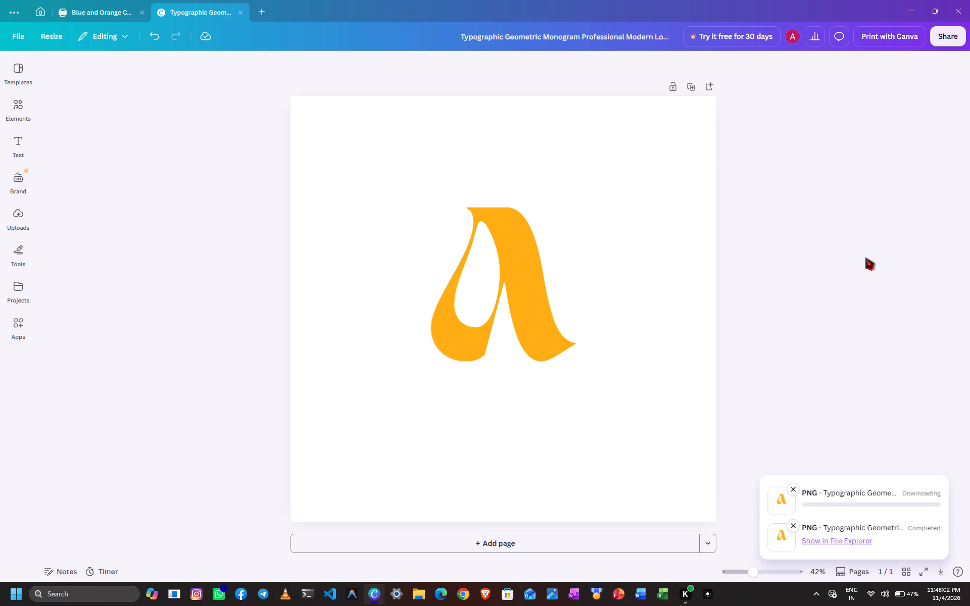
{"action": "key", "text": "Return"}
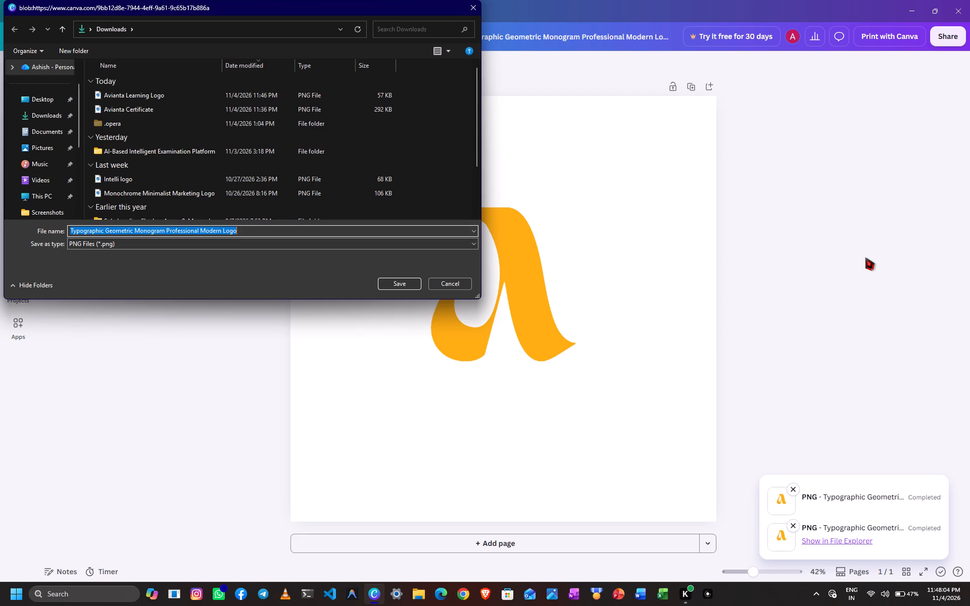
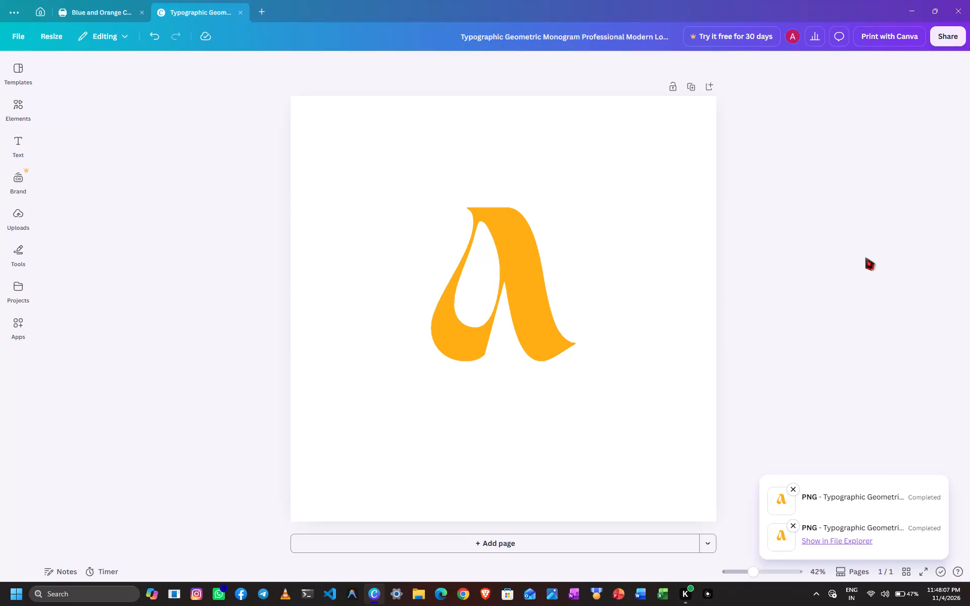
Upload the "Typographic Geometric Monogram Professional Modern Logo" PNG from Downloads into the Blue and Orange Corporate Offer Letter design.
{"action": "left_click", "coordinate": [94, 9]}
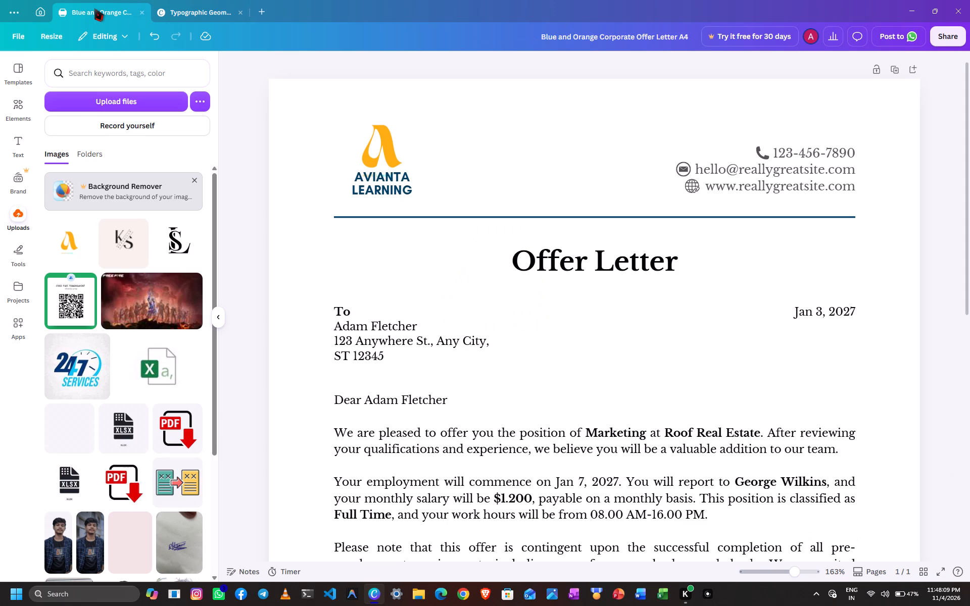
{"action": "left_click", "coordinate": [110, 103]}
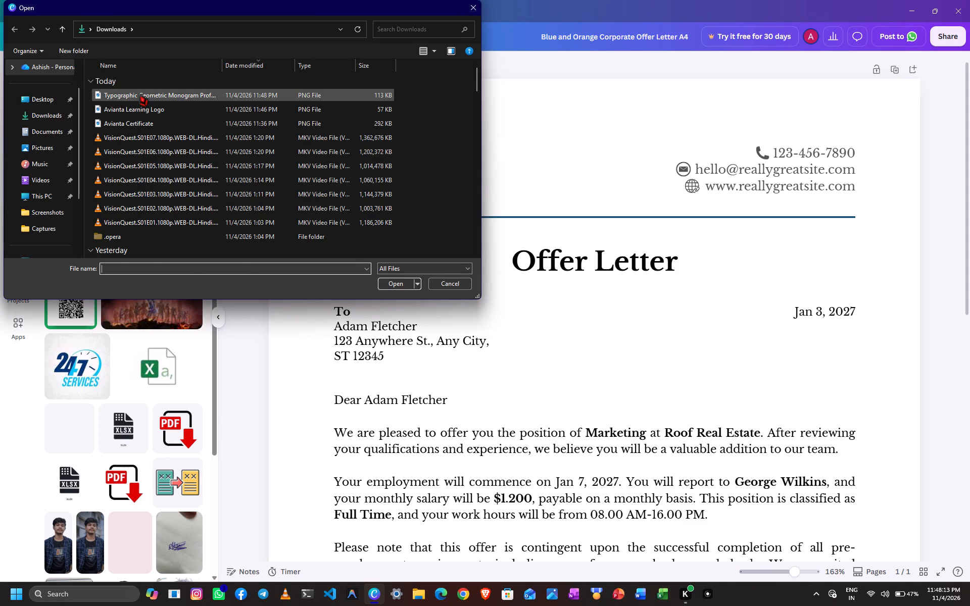
{"action": "left_click", "coordinate": [139, 93]}
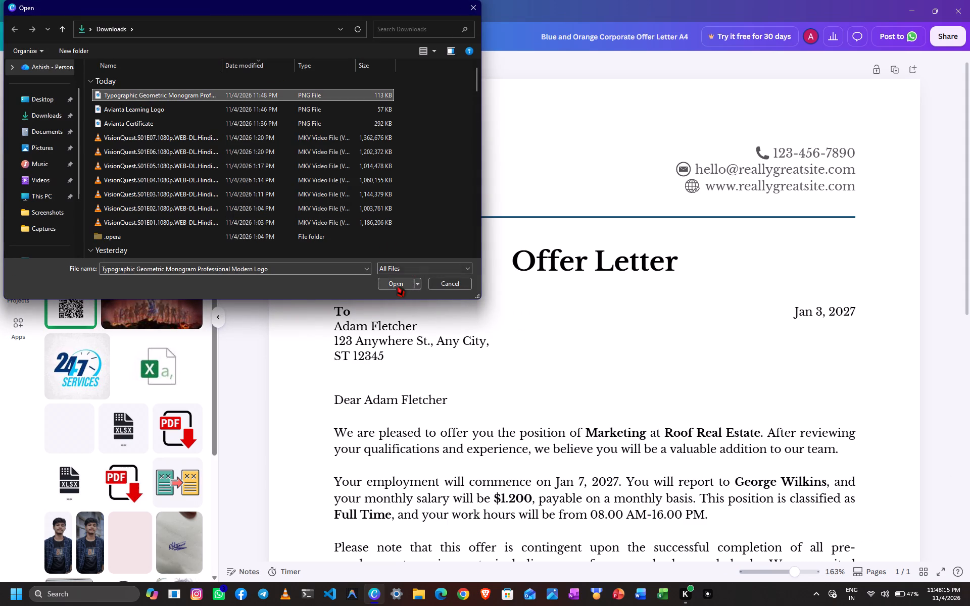
{"action": "left_click", "coordinate": [396, 284]}
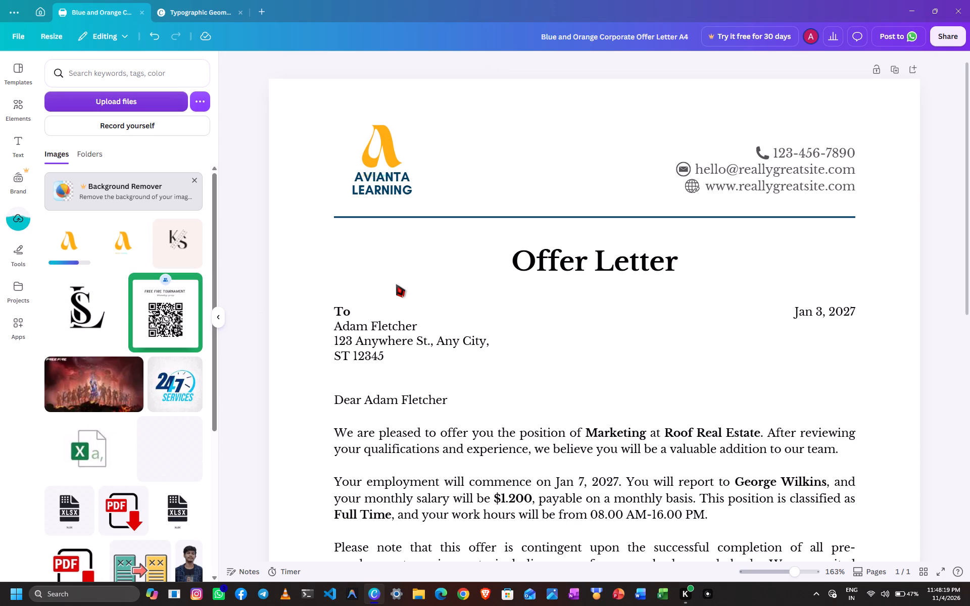
Delete the existing orange A logo above the "AVIANTA LEARNING" text in the letter header.
{"action": "left_click", "coordinate": [384, 158]}
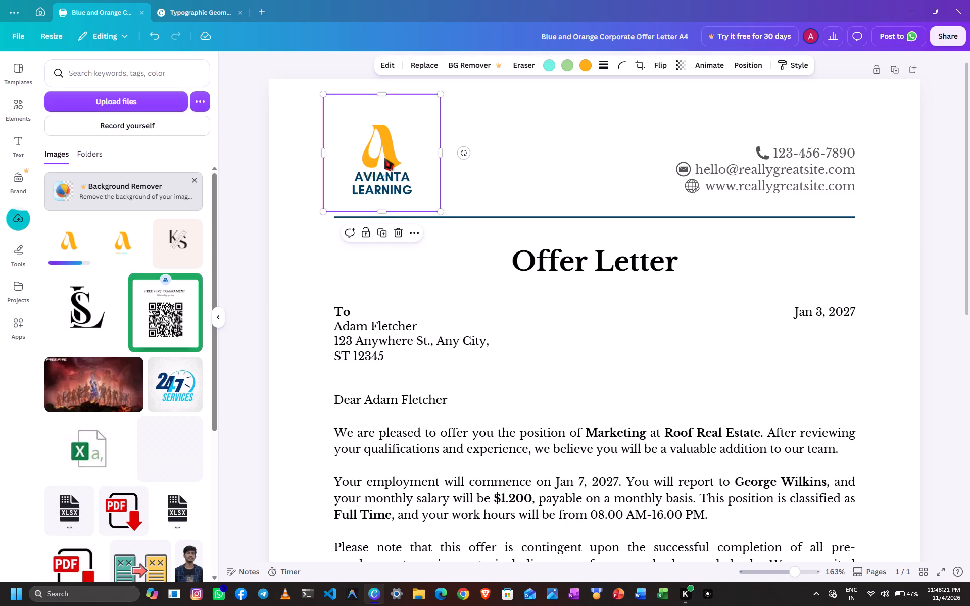
{"action": "key", "text": "BackSpace"}
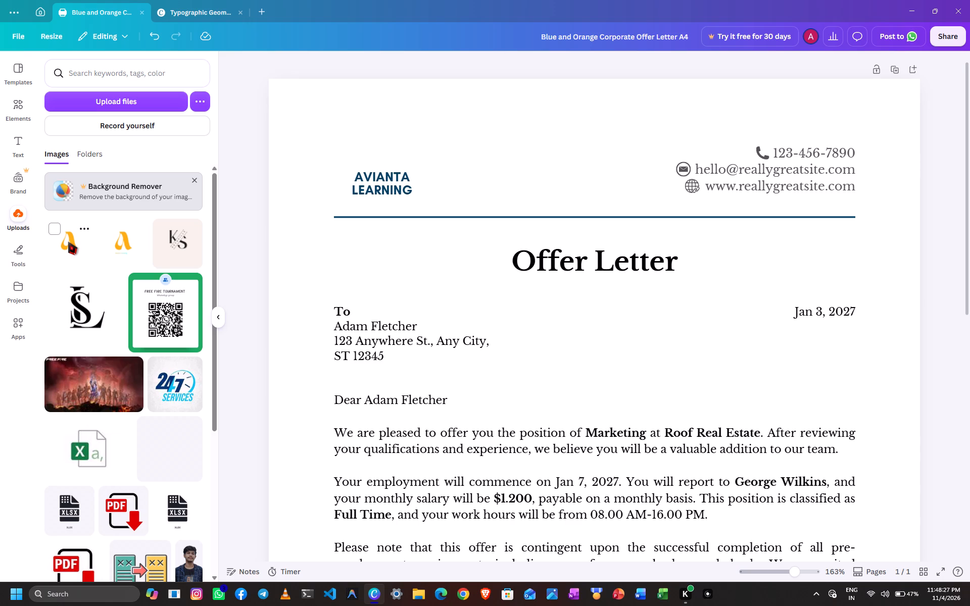
Insert the newly uploaded A logo, shrink it to header size and centre it directly above the "AVIANTA LEARNING" text.
{"action": "left_click", "coordinate": [68, 242]}
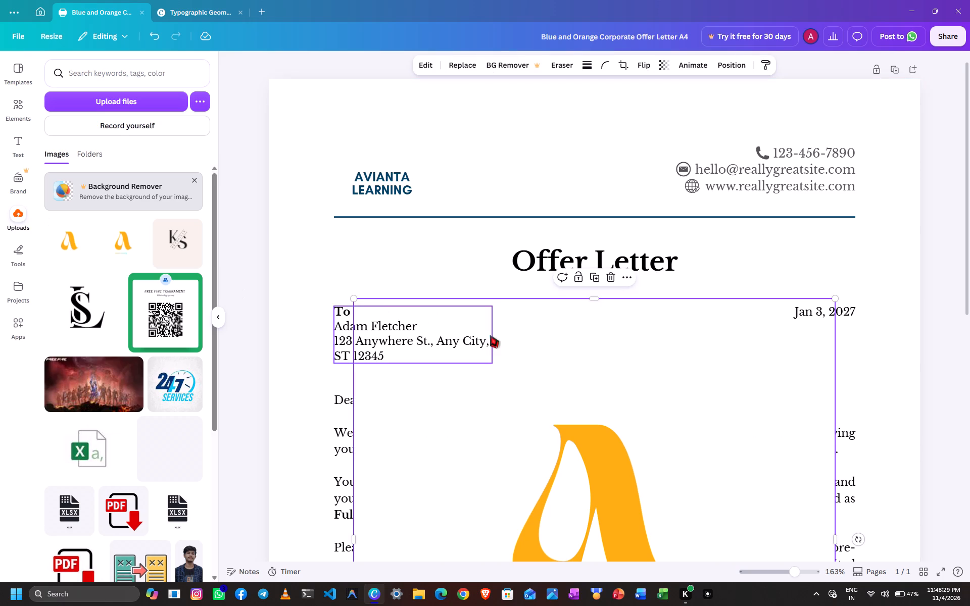
{"action": "left_click_drag", "start_coordinate": [563, 342], "coordinate": [449, 0]}
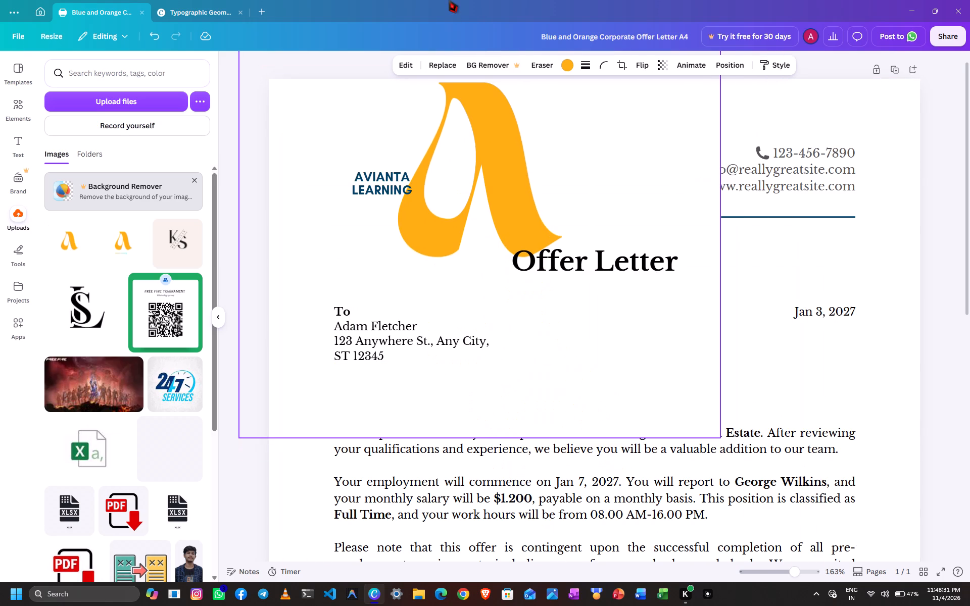
{"action": "left_click_drag", "start_coordinate": [449, 0], "coordinate": [450, 0]}
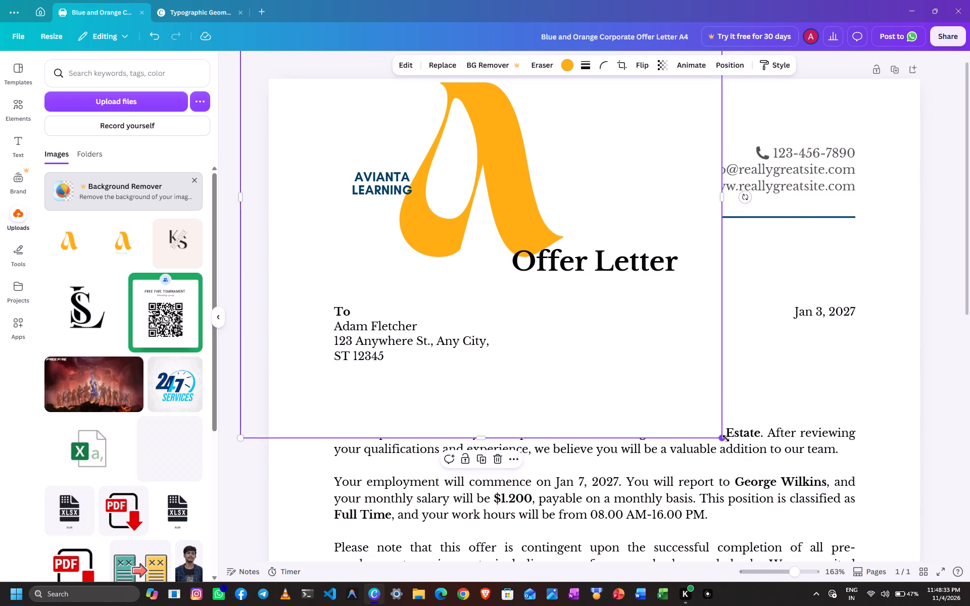
{"action": "left_click_drag", "start_coordinate": [723, 438], "coordinate": [478, 203]}
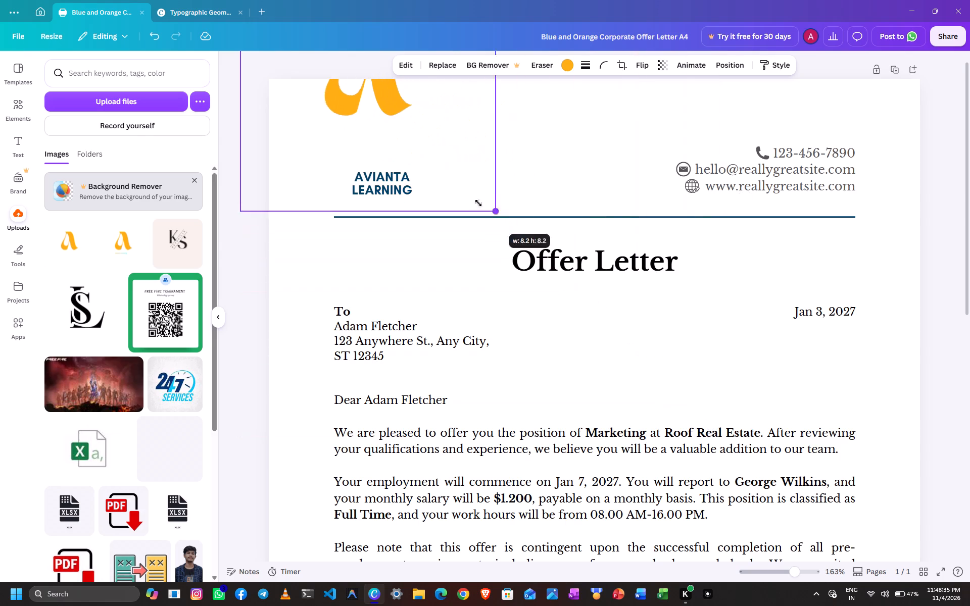
{"action": "left_click_drag", "start_coordinate": [478, 203], "coordinate": [459, 187]}
{"action": "left_click_drag", "start_coordinate": [401, 117], "coordinate": [428, 162]}
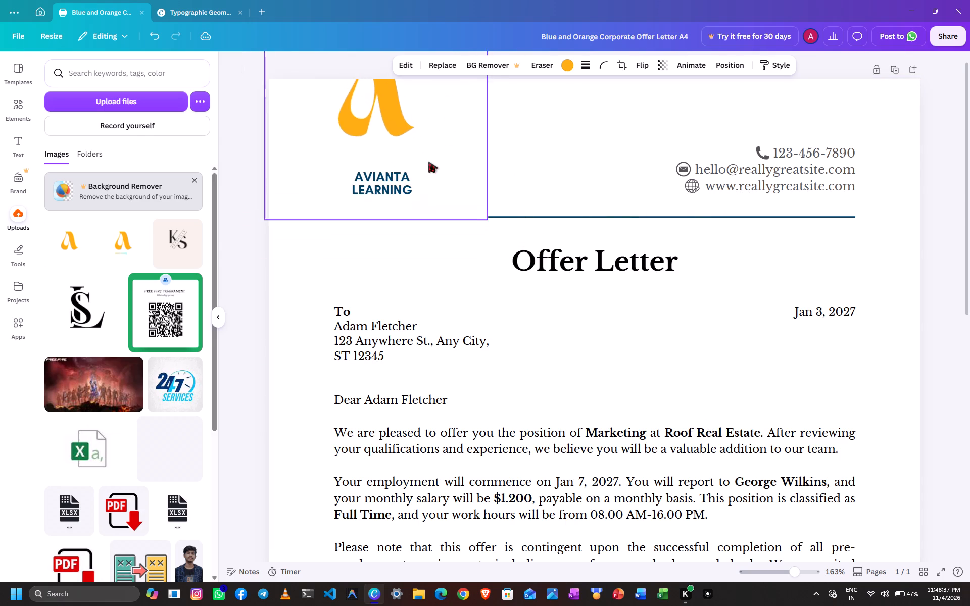
{"action": "left_click_drag", "start_coordinate": [428, 162], "coordinate": [440, 185]}
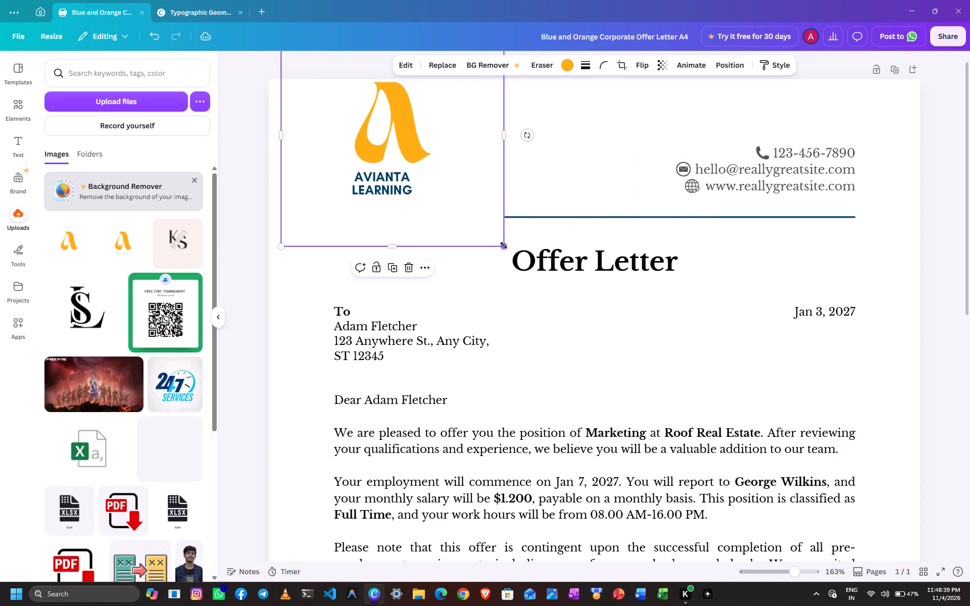
{"action": "left_click_drag", "start_coordinate": [504, 245], "coordinate": [395, 137]}
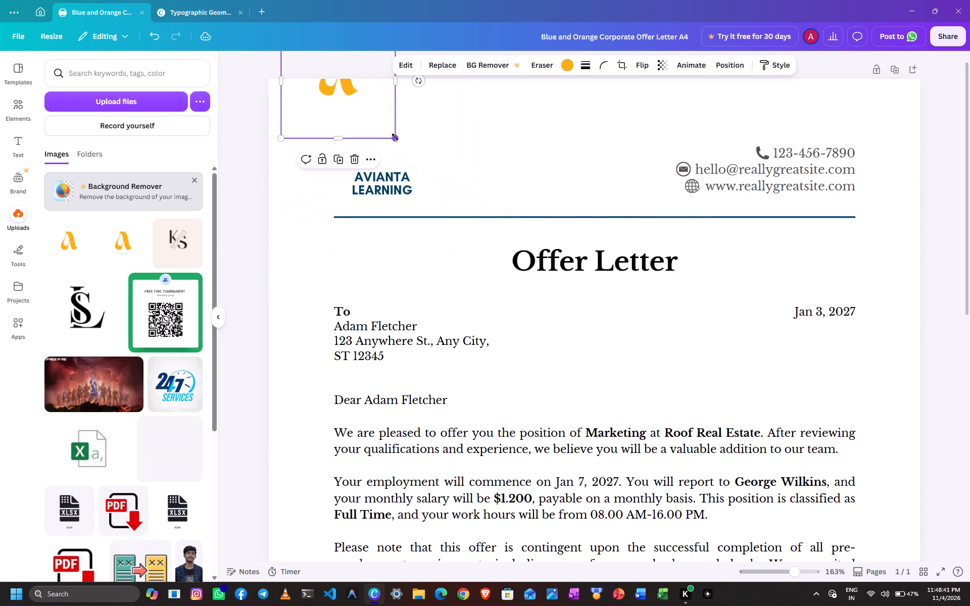
{"action": "left_click_drag", "start_coordinate": [366, 113], "coordinate": [408, 180]}
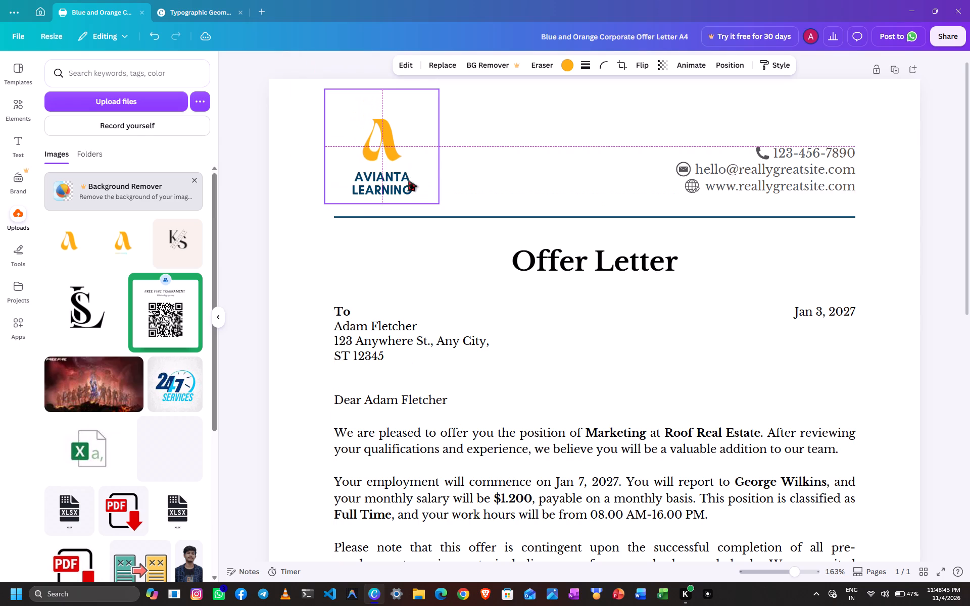
{"action": "left_click_drag", "start_coordinate": [408, 180], "coordinate": [409, 188]}
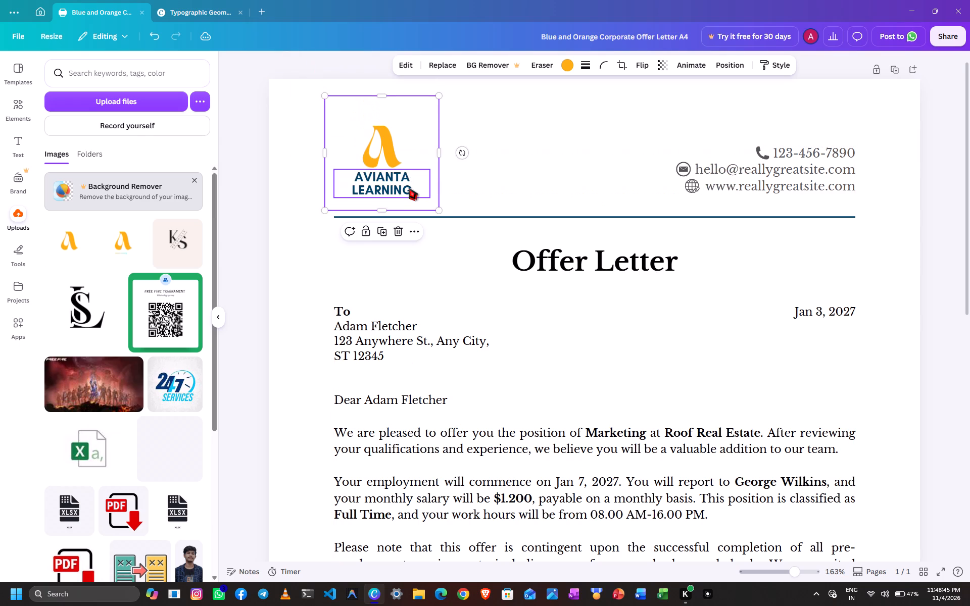
{"action": "left_click", "coordinate": [510, 156]}
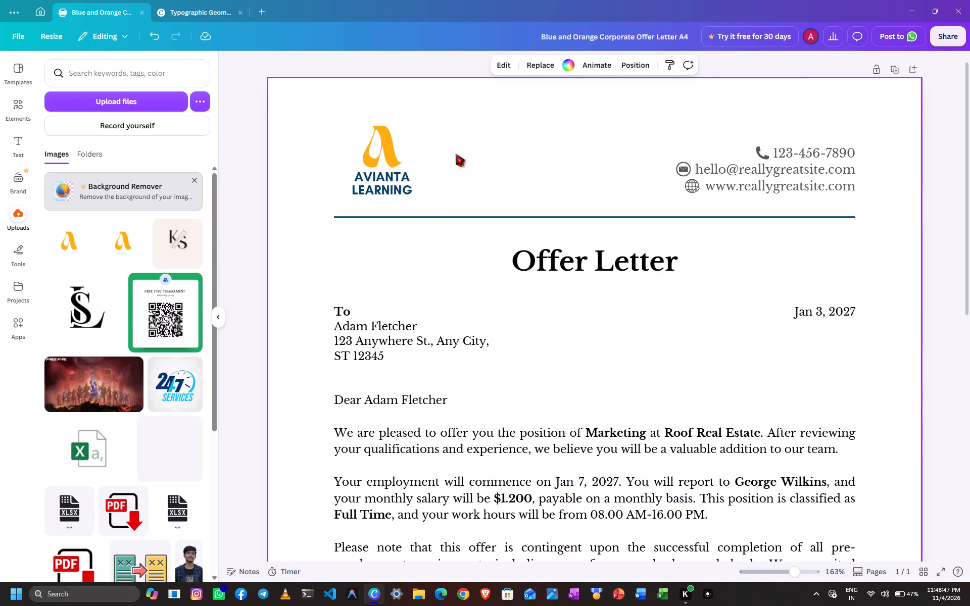
Enlarge the header logo slightly to a frame about 4.4 wide and recentre it just above "AVIANTA LEARNING".
{"action": "left_click", "coordinate": [390, 147]}
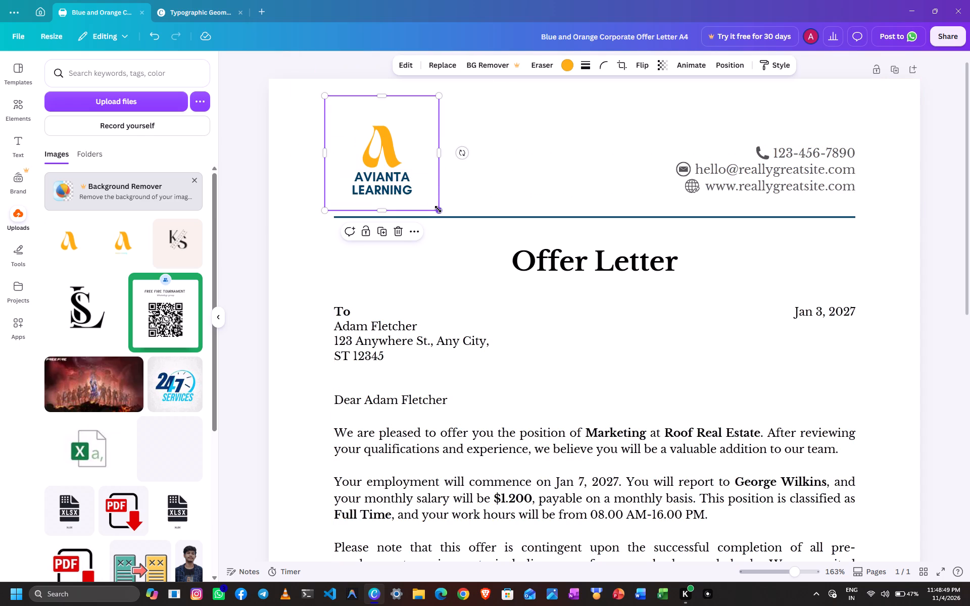
{"action": "left_click_drag", "start_coordinate": [438, 209], "coordinate": [460, 233]}
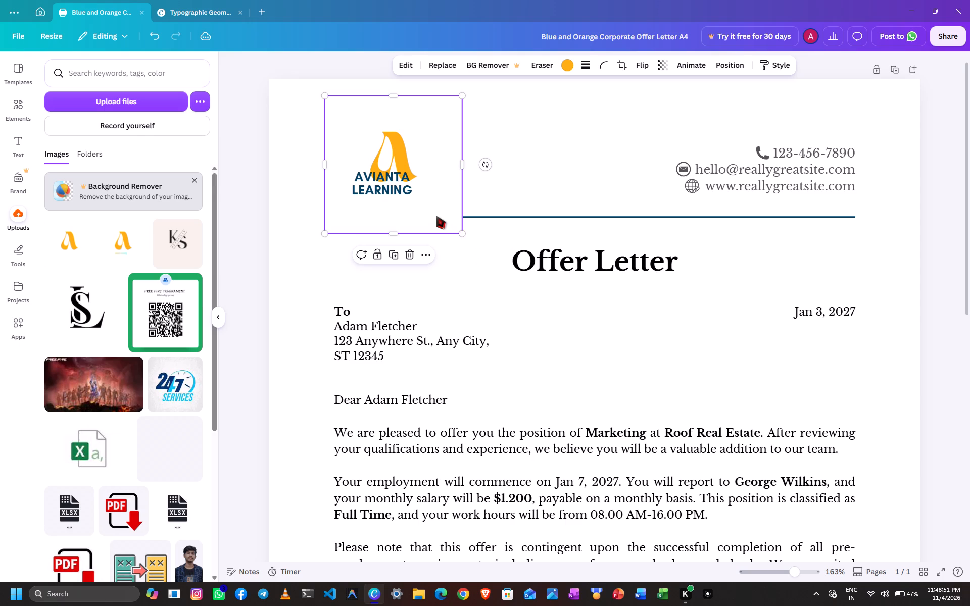
{"action": "left_click_drag", "start_coordinate": [437, 216], "coordinate": [425, 198]}
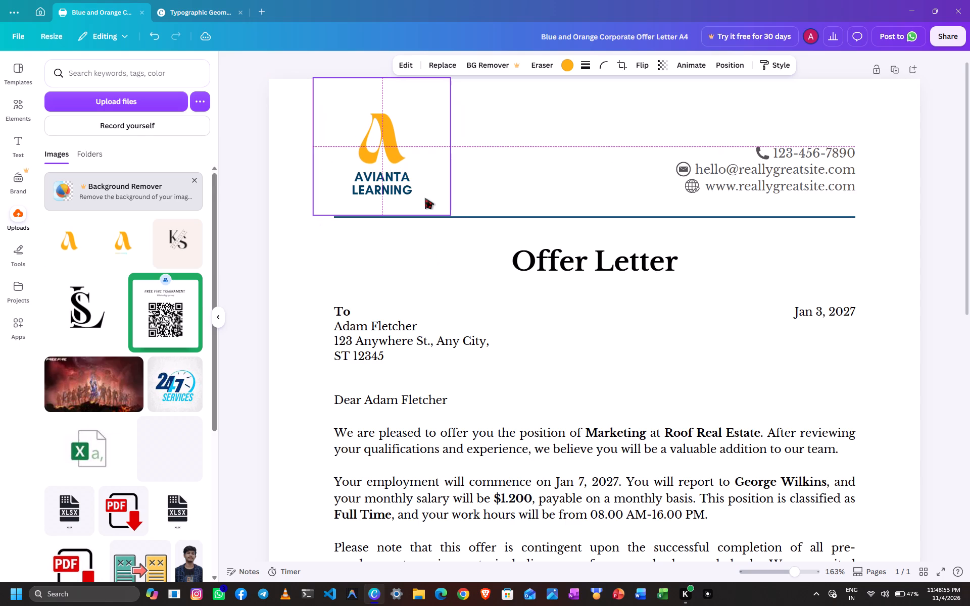
{"action": "left_click_drag", "start_coordinate": [425, 198], "coordinate": [426, 199]}
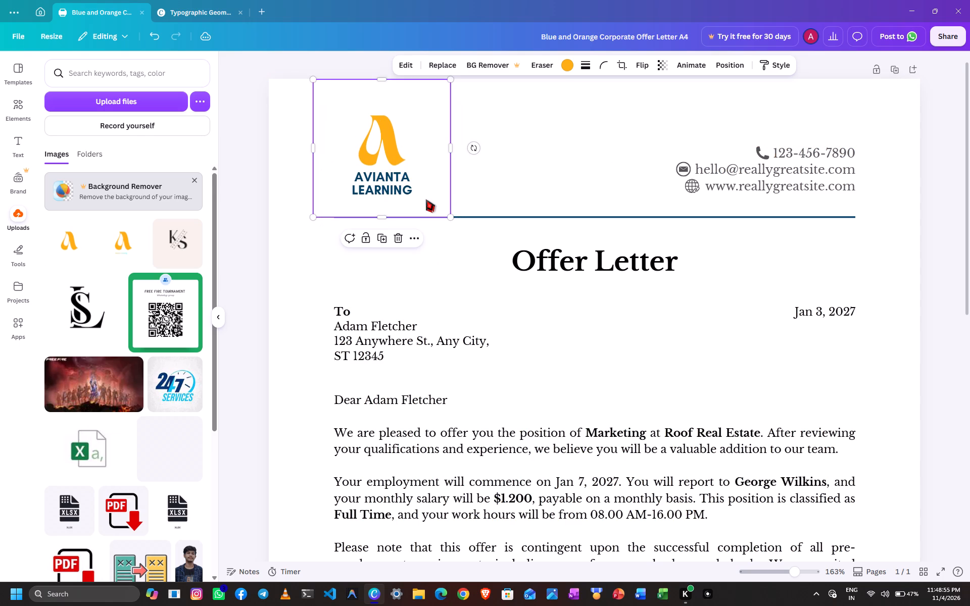
{"action": "left_click", "coordinate": [533, 190]}
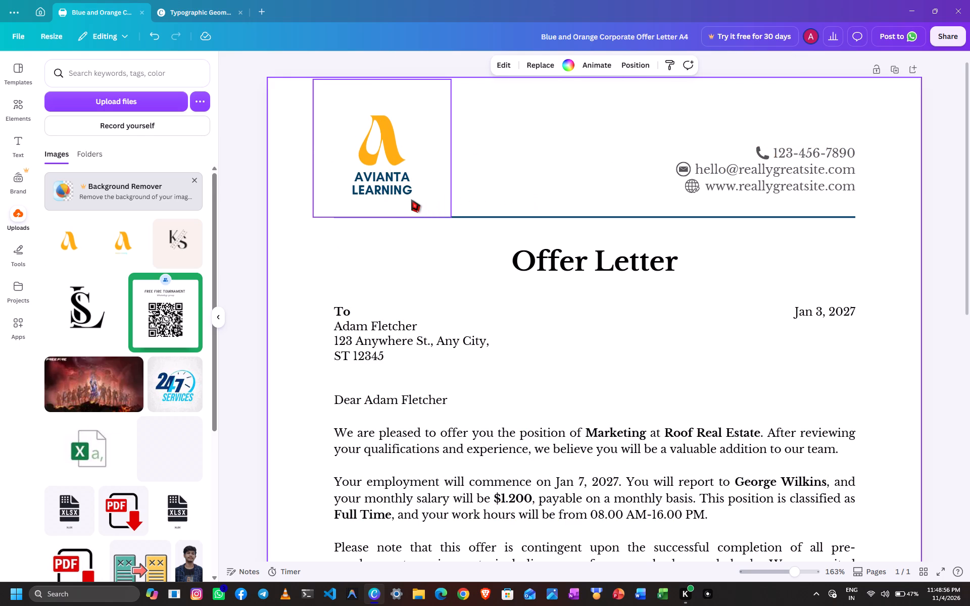
Crop the blank margins on all four sides of the header logo so its frame fits closely around the orange A.
{"action": "left_click", "coordinate": [405, 198]}
{"action": "left_click_drag", "start_coordinate": [382, 217], "coordinate": [399, 181]}
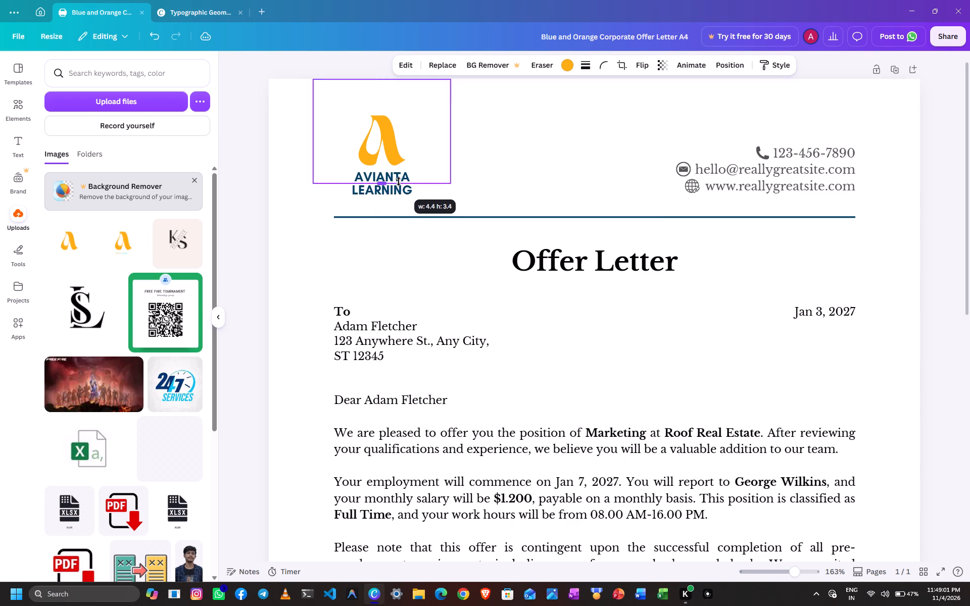
{"action": "left_click_drag", "start_coordinate": [399, 181], "coordinate": [399, 181]}
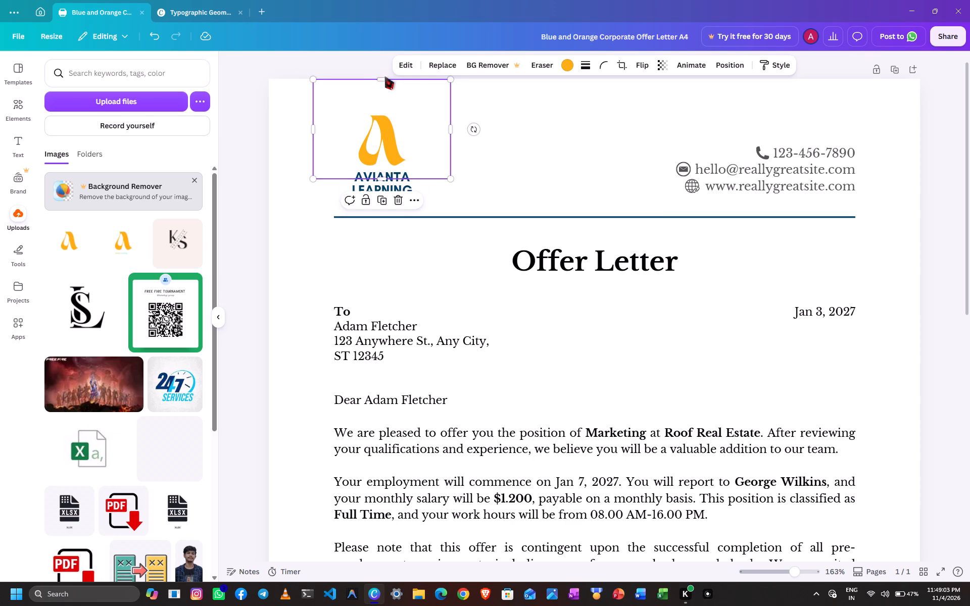
{"action": "left_click_drag", "start_coordinate": [382, 78], "coordinate": [385, 106]}
{"action": "left_click_drag", "start_coordinate": [450, 144], "coordinate": [417, 146]}
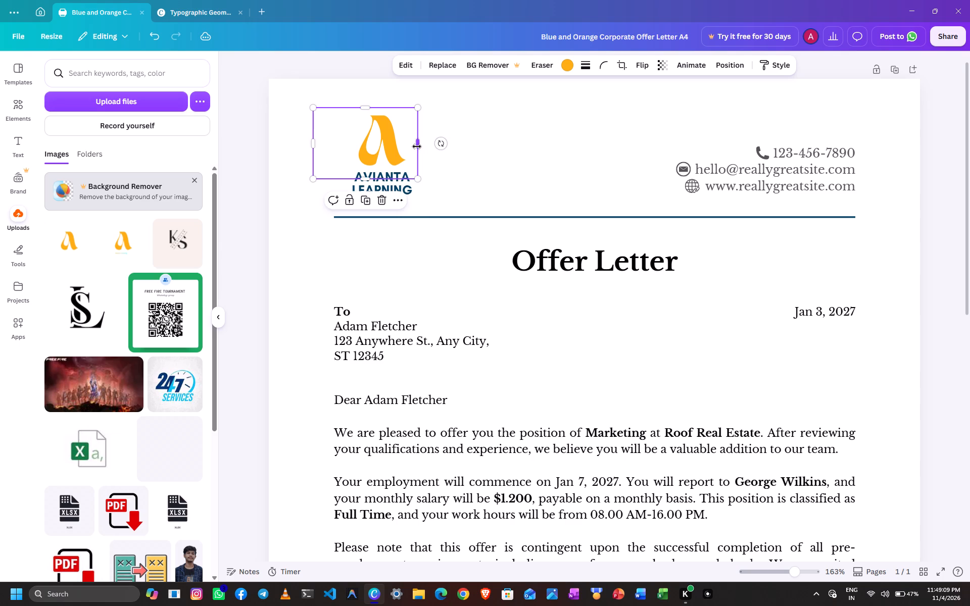
{"action": "left_click_drag", "start_coordinate": [313, 142], "coordinate": [343, 158]}
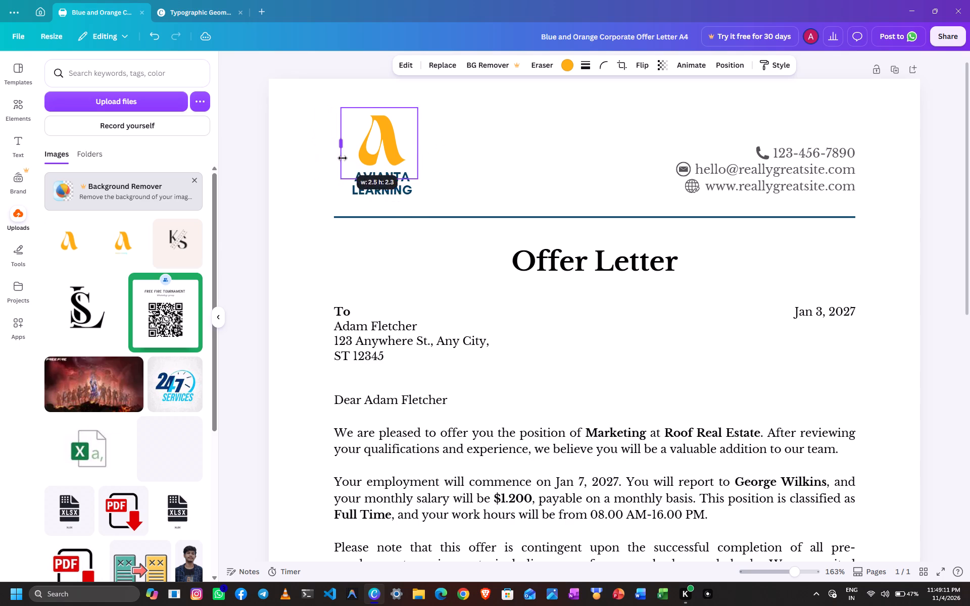
{"action": "left_click_drag", "start_coordinate": [343, 158], "coordinate": [352, 164]}
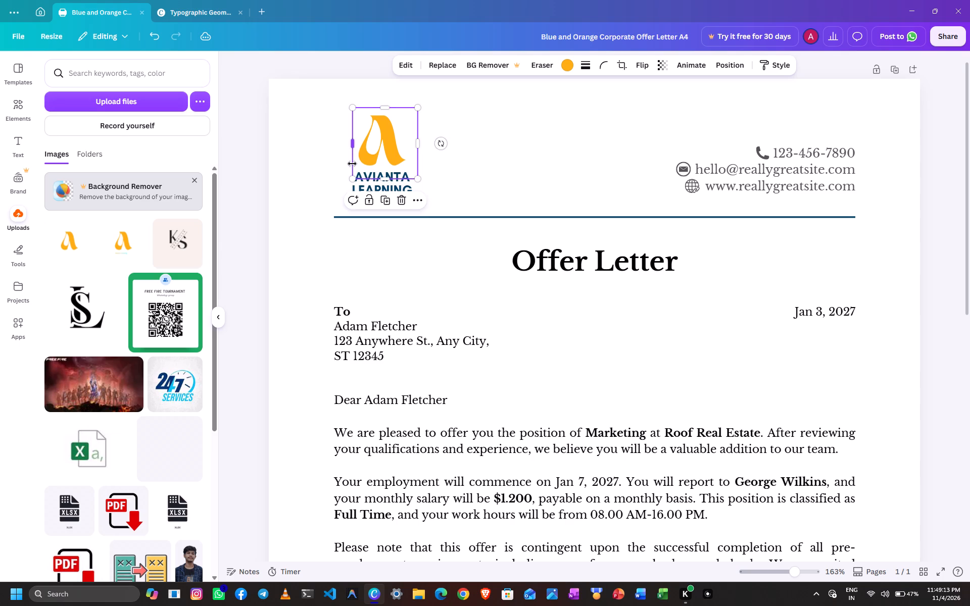
{"action": "left_click", "coordinate": [484, 167]}
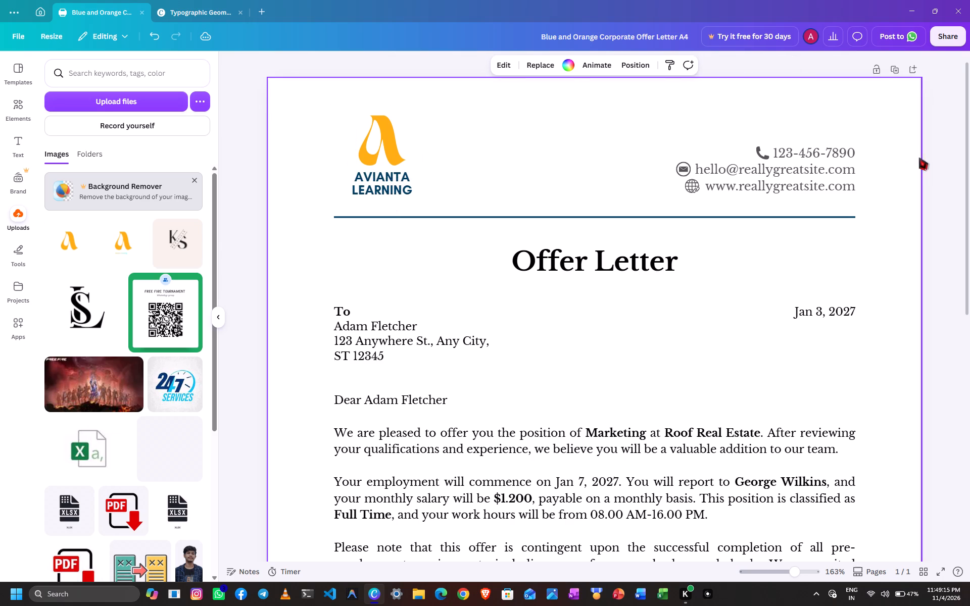
Open the header's phone, e-mail and website contact text for editing with all its lines selected.
{"action": "left_click", "coordinate": [939, 165]}
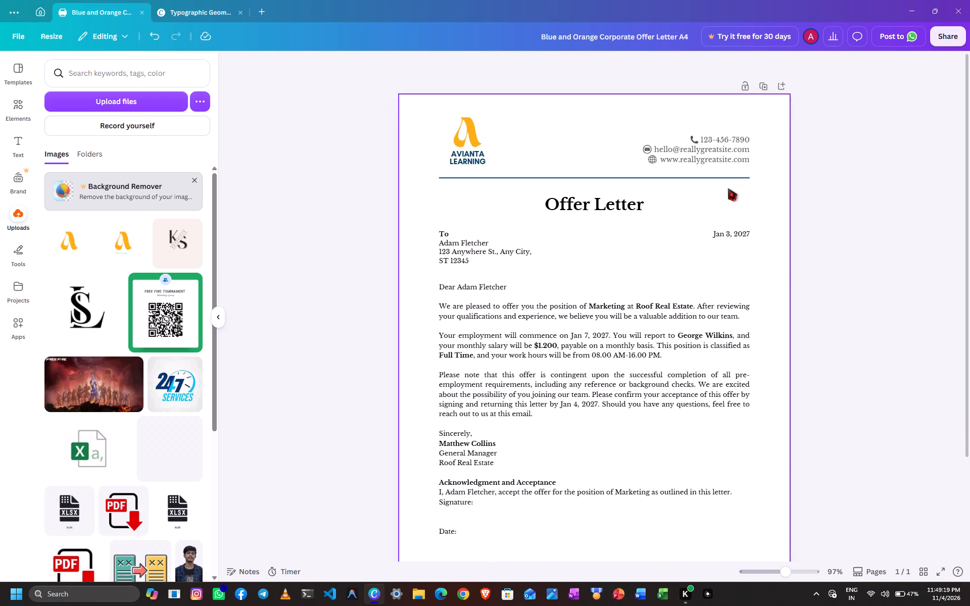
{"action": "left_click", "coordinate": [722, 139]}
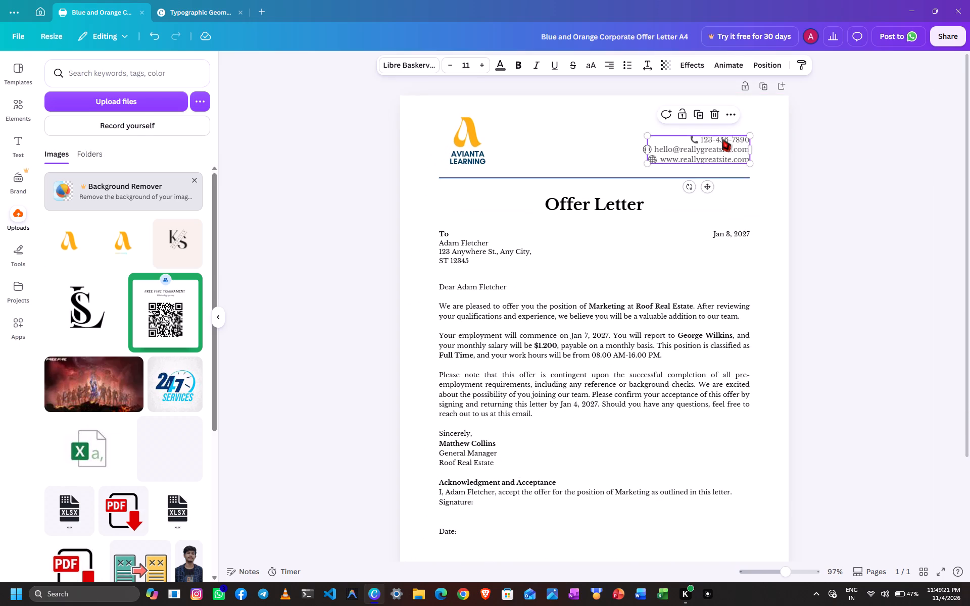
{"action": "left_click", "coordinate": [722, 139]}
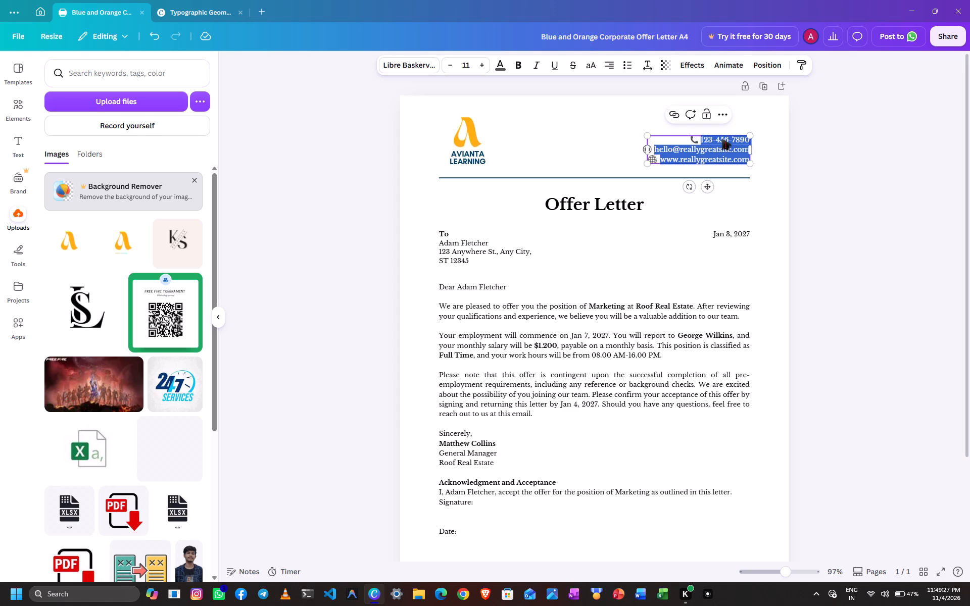
Clear the placeholder phone number from the first line of the header contact text, starting from its last digit and keeping the phone icon.
{"action": "left_click", "coordinate": [748, 139]}
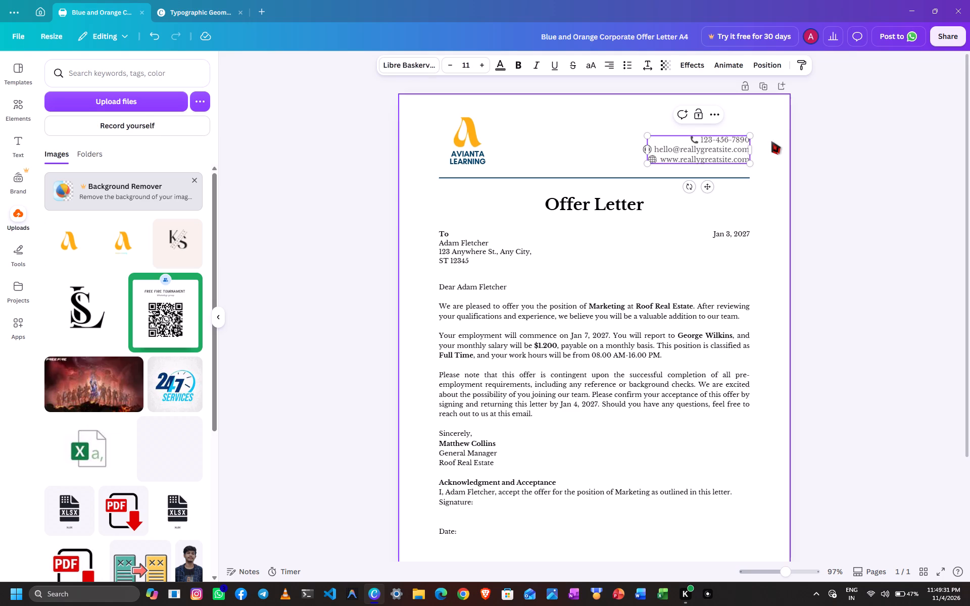
{"action": "key", "text": "BackSpace"}
{"action": "key", "text": "BackSpace"}
{"action": "key", "text": "BackSpace"}
{"action": "key", "text": "BackSpace"}
{"action": "key", "text": "BackSpace"}
{"action": "key", "text": "BackSpace"}
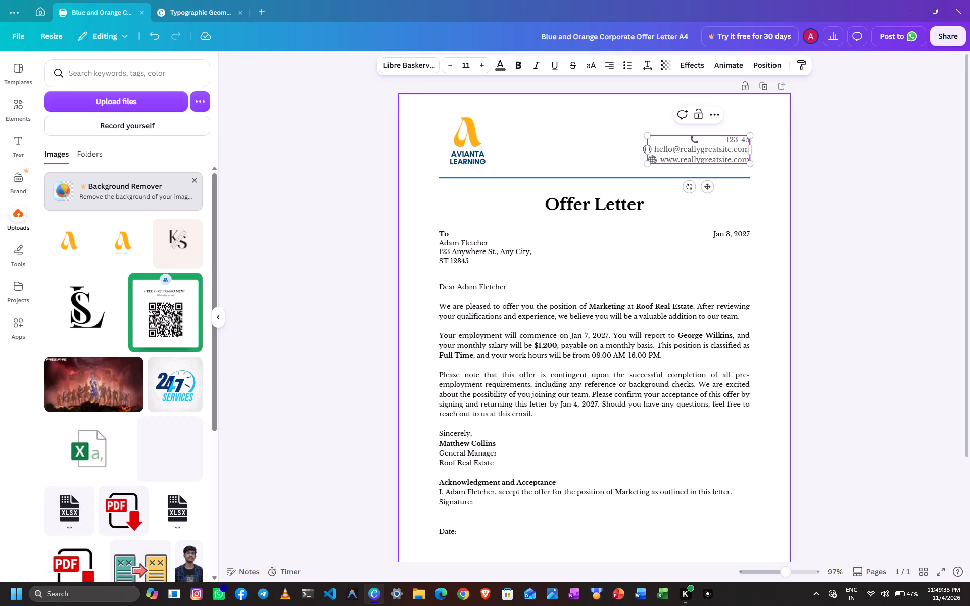
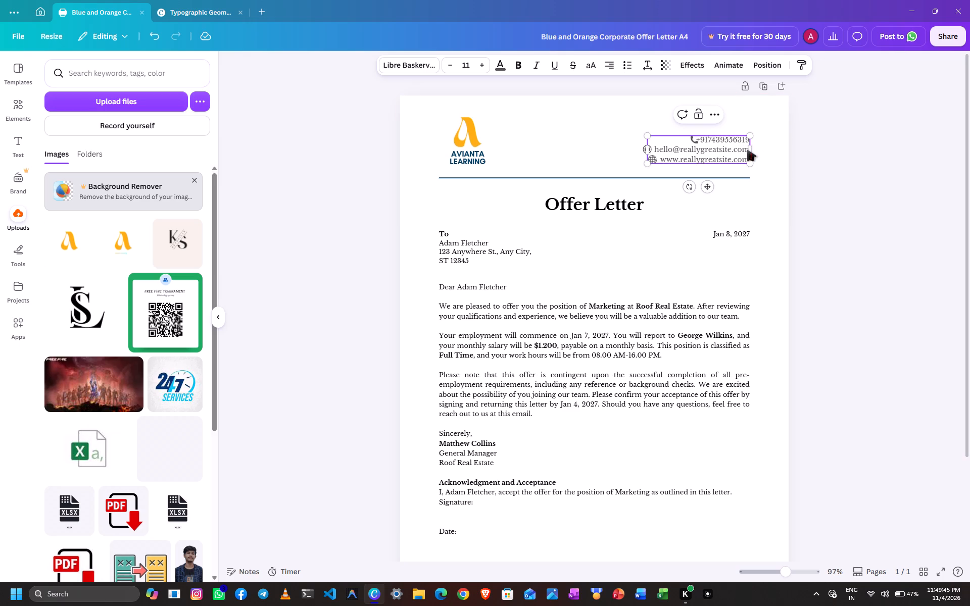
Delete the placeholder domain text from the end of the e-mail line in the header's contact details.
{"action": "left_click", "coordinate": [745, 148]}
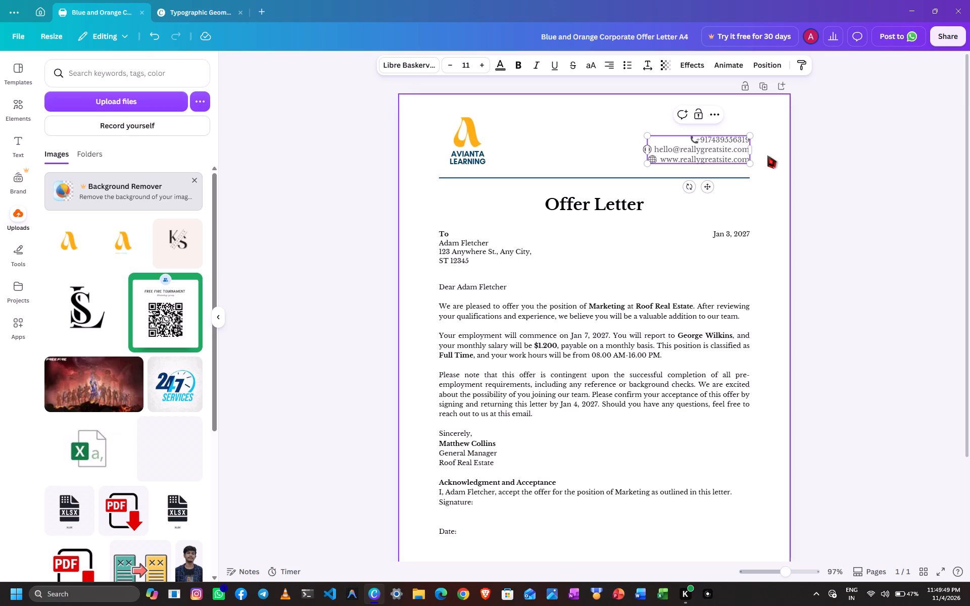
{"action": "key", "text": "Right"}
{"action": "key", "text": "BackSpace"}
{"action": "key", "text": "BackSpace"}
{"action": "key", "text": "BackSpace"}
{"action": "key", "text": "BackSpace"}
{"action": "key", "text": "BackSpace"}
{"action": "key", "text": "BackSpace"}
{"action": "key", "text": "BackSpace"}
{"action": "key", "text": "BackSpace"}
{"action": "key", "text": "BackSpace"}
{"action": "key", "text": "BackSpace"}
{"action": "key", "text": "BackSpace"}
{"action": "key", "text": "BackSpace"}
{"action": "key", "text": "BackSpace"}
{"action": "key", "text": "BackSpace"}
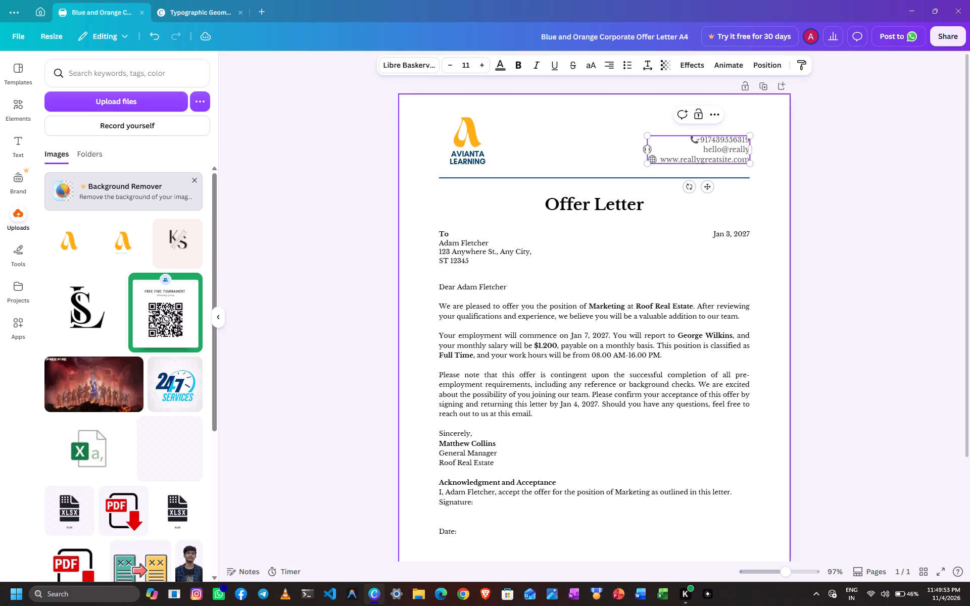
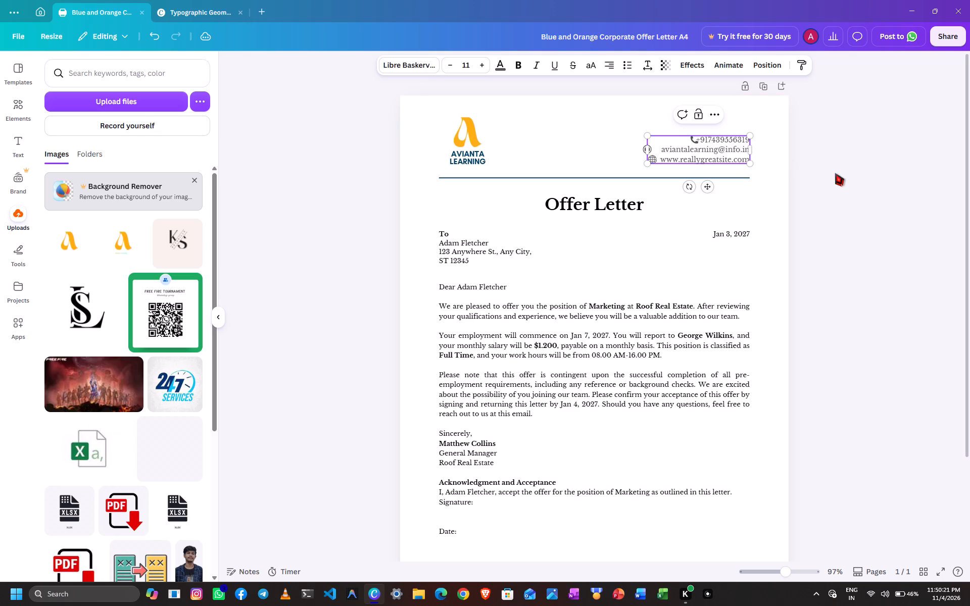
Move the header's envelope and phone icons to sit just before the e-mail address and phone number without overlapping the text.
{"action": "left_click_drag", "start_coordinate": [648, 149], "coordinate": [655, 149]}
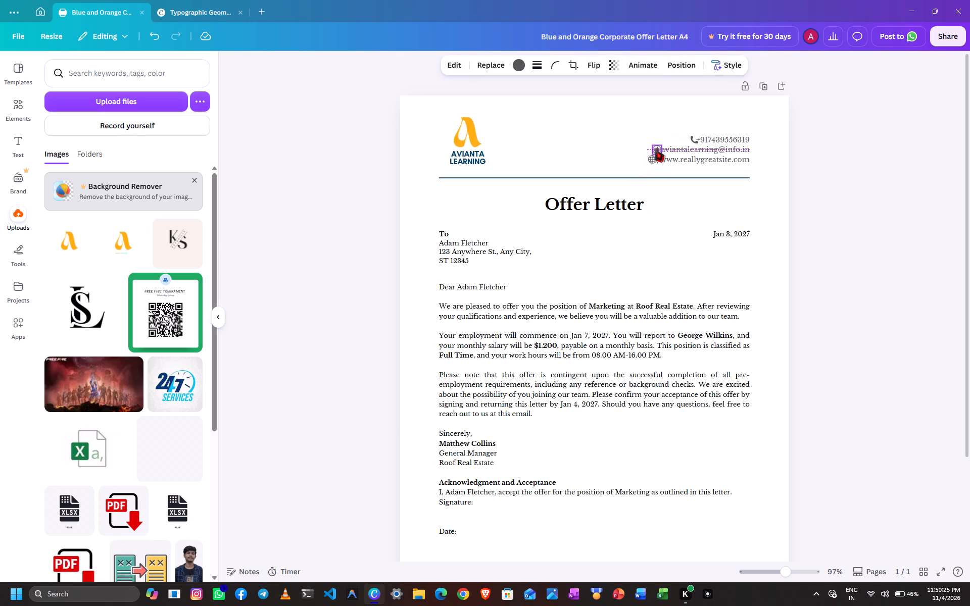
{"action": "left_click_drag", "start_coordinate": [655, 149], "coordinate": [654, 149]}
{"action": "left_click", "coordinate": [827, 191]}
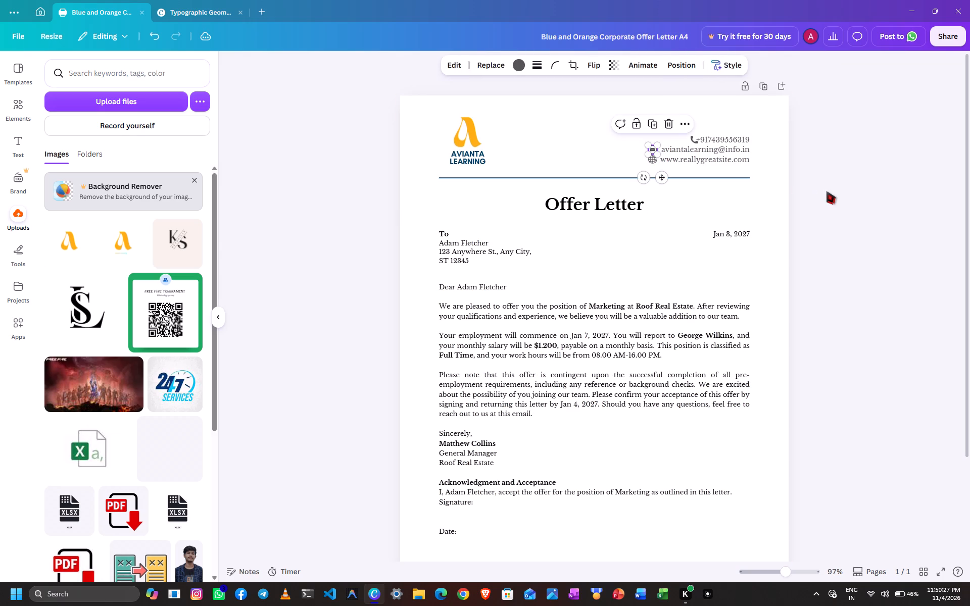
{"action": "left_click", "coordinate": [694, 140]}
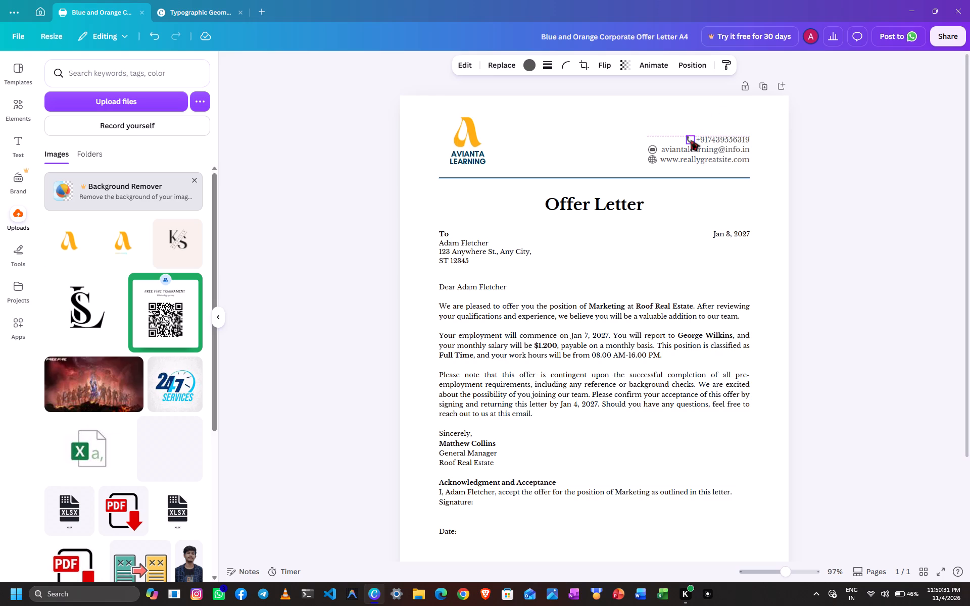
{"action": "left_click", "coordinate": [838, 204]}
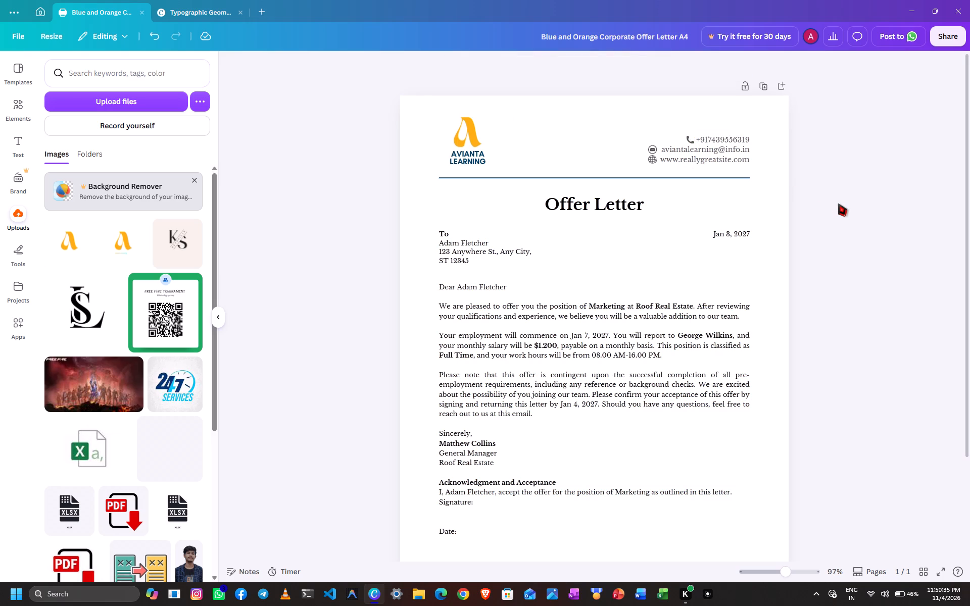
{"action": "left_click", "coordinate": [748, 159]}
{"action": "left_click", "coordinate": [748, 159]}
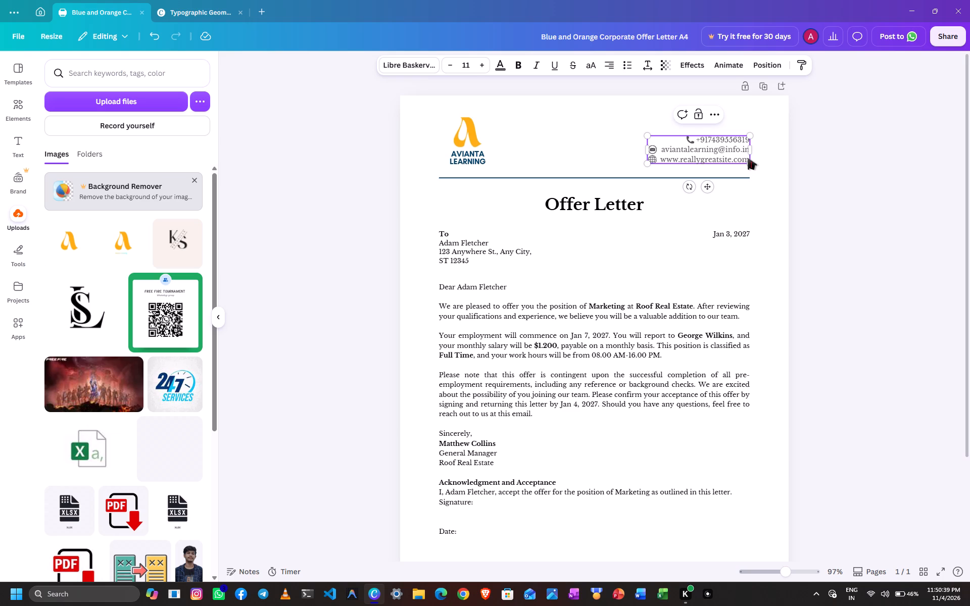
{"action": "key", "text": "BackSpace"}
{"action": "key", "text": "BackSpace"}
{"action": "key", "text": "BackSpace"}
{"action": "key", "text": "BackSpace"}
{"action": "key", "text": "BackSpace"}
{"action": "key", "text": "BackSpace"}
{"action": "key", "text": "BackSpace"}
{"action": "key", "text": "BackSpace"}
{"action": "key", "text": "BackSpace"}
{"action": "key", "text": "BackSpace"}
{"action": "key", "text": "BackSpace"}
{"action": "key", "text": "BackSpace"}
{"action": "key", "text": "BackSpace"}
{"action": "key", "text": "BackSpace"}
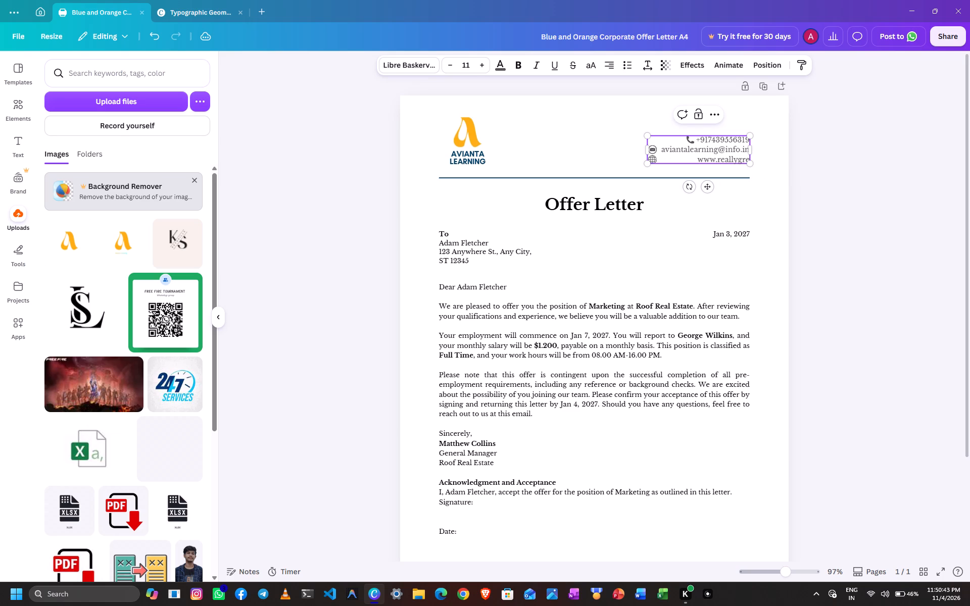
{"action": "key", "text": "BackSpace"}
{"action": "key", "text": "BackSpace"}
{"action": "key", "text": "BackSpace"}
{"action": "key", "text": "BackSpace"}
{"action": "key", "text": "BackSpace"}
{"action": "key", "text": "BackSpace"}
{"action": "key", "text": "BackSpace"}
{"action": "key", "text": "BackSpace"}
{"action": "key", "text": "BackSpace"}
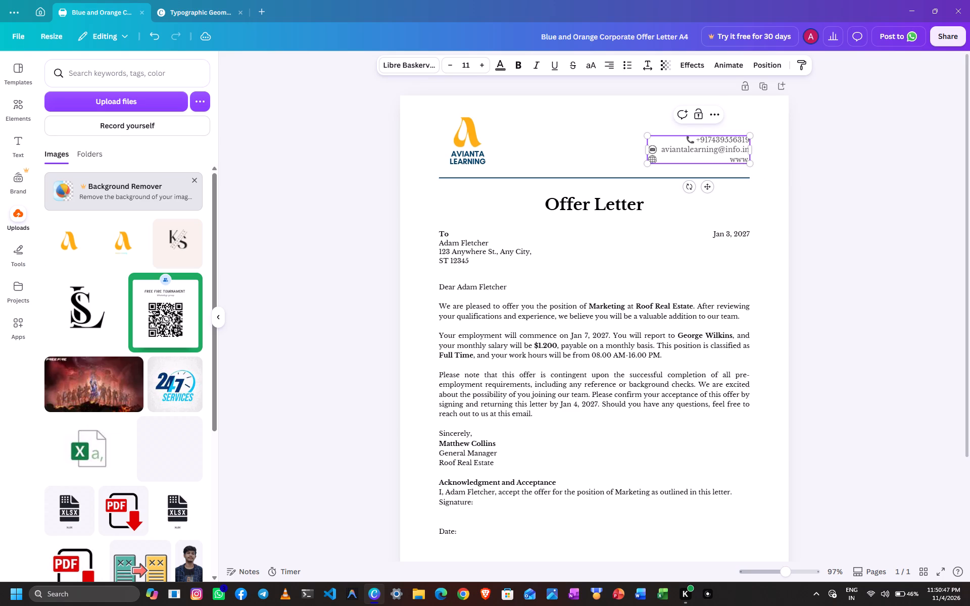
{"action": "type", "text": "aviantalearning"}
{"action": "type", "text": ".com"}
{"action": "left_click", "coordinate": [878, 227]}
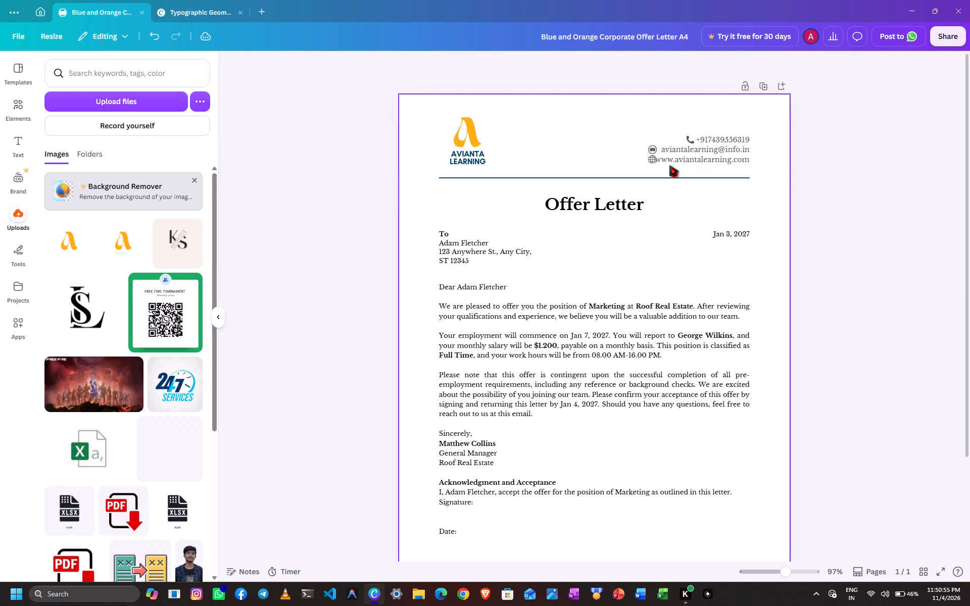
Shift the globe icon outward so it clears the start of the website address.
{"action": "left_click", "coordinate": [652, 158]}
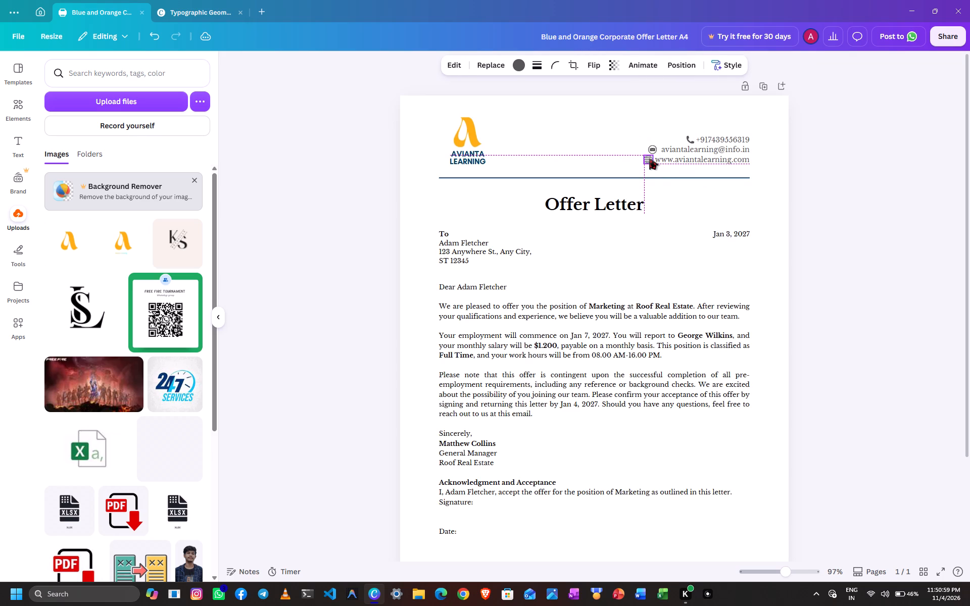
{"action": "left_click", "coordinate": [829, 192]}
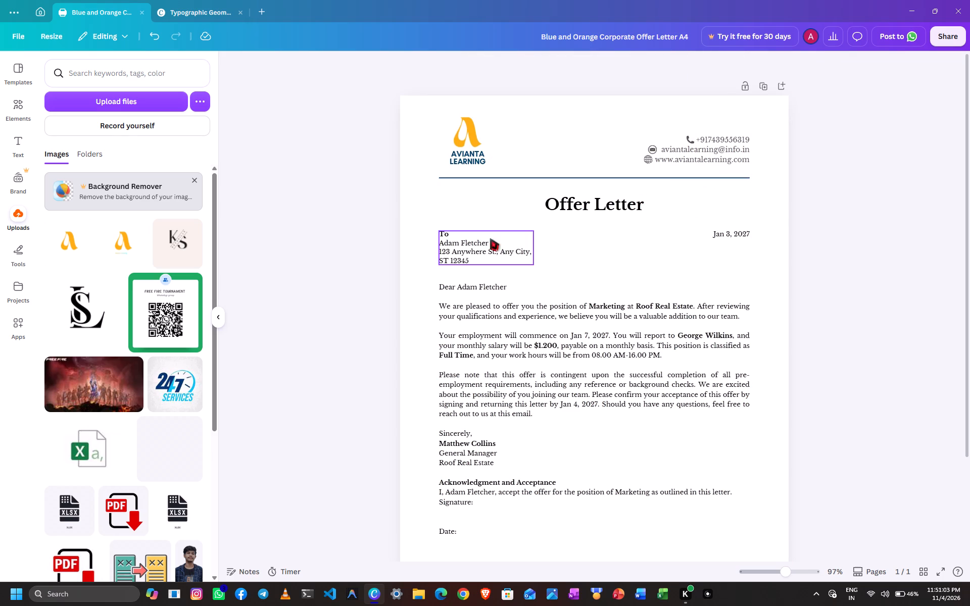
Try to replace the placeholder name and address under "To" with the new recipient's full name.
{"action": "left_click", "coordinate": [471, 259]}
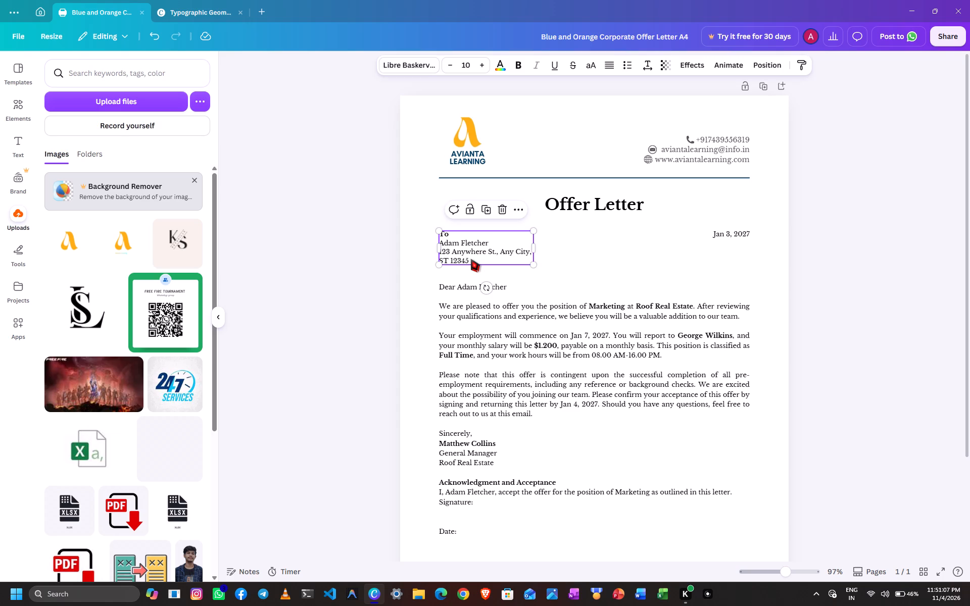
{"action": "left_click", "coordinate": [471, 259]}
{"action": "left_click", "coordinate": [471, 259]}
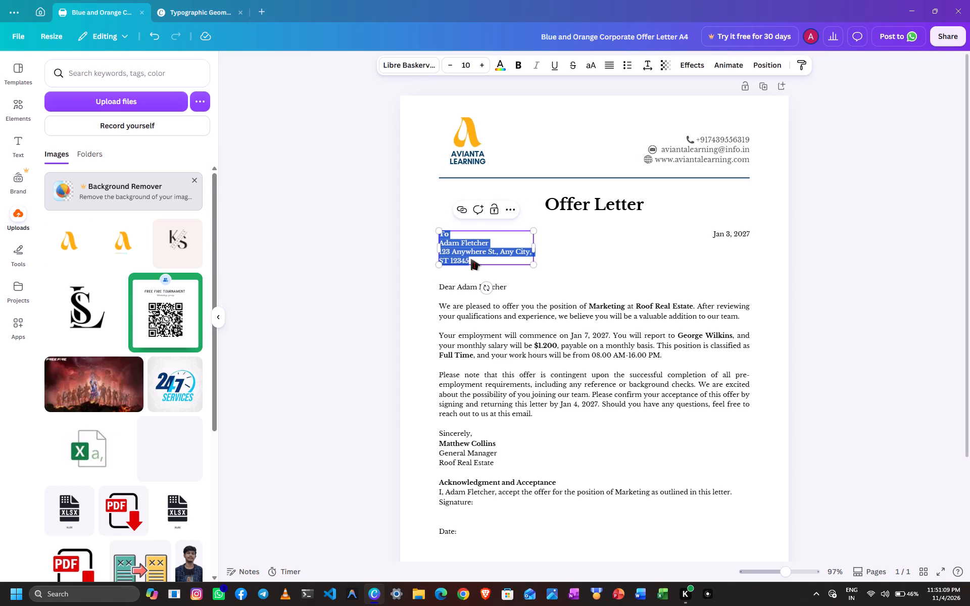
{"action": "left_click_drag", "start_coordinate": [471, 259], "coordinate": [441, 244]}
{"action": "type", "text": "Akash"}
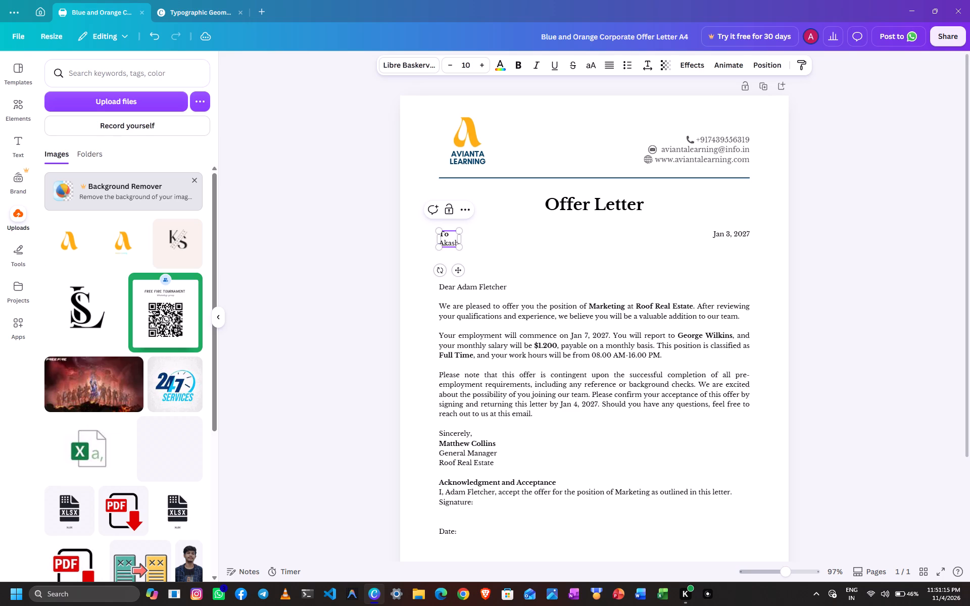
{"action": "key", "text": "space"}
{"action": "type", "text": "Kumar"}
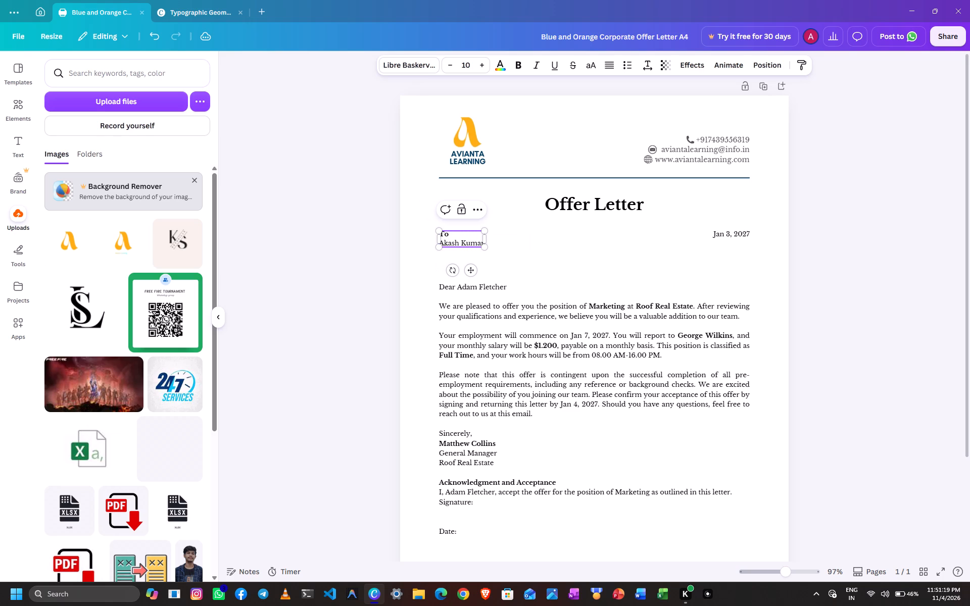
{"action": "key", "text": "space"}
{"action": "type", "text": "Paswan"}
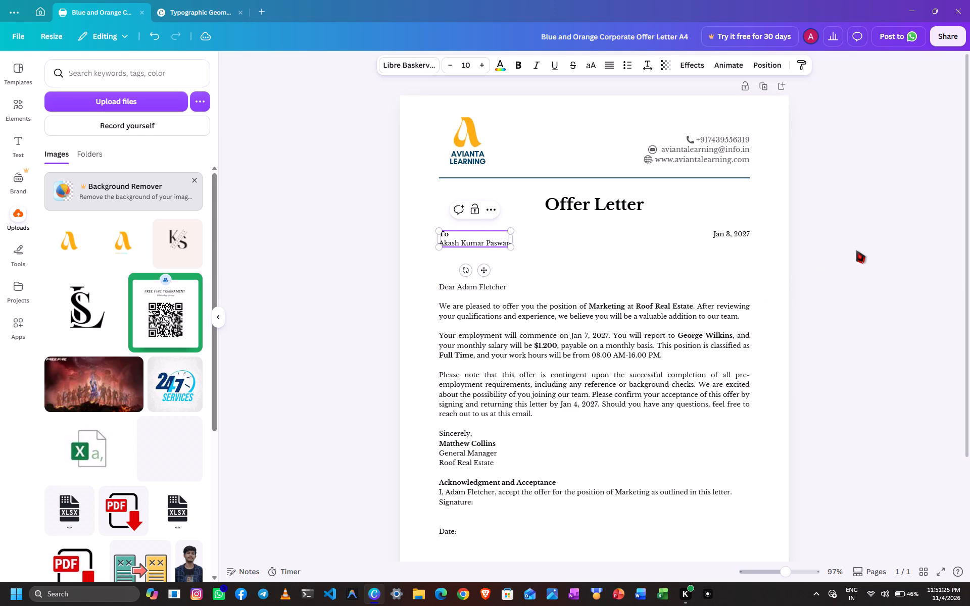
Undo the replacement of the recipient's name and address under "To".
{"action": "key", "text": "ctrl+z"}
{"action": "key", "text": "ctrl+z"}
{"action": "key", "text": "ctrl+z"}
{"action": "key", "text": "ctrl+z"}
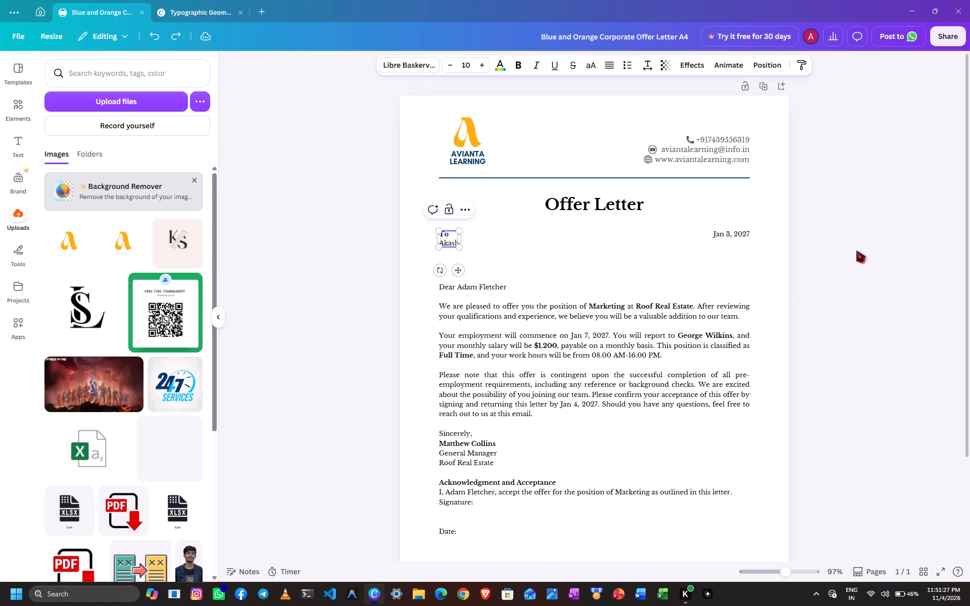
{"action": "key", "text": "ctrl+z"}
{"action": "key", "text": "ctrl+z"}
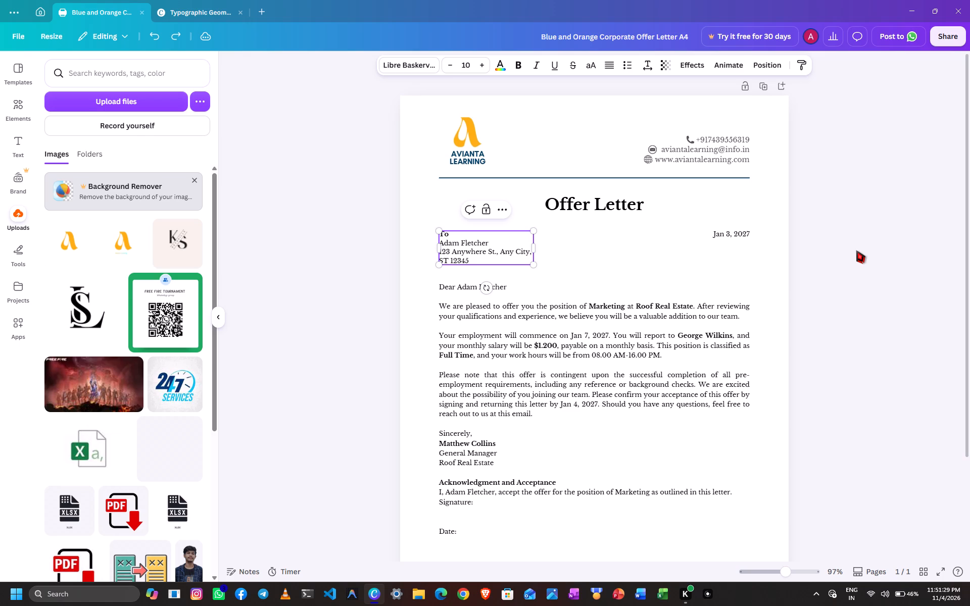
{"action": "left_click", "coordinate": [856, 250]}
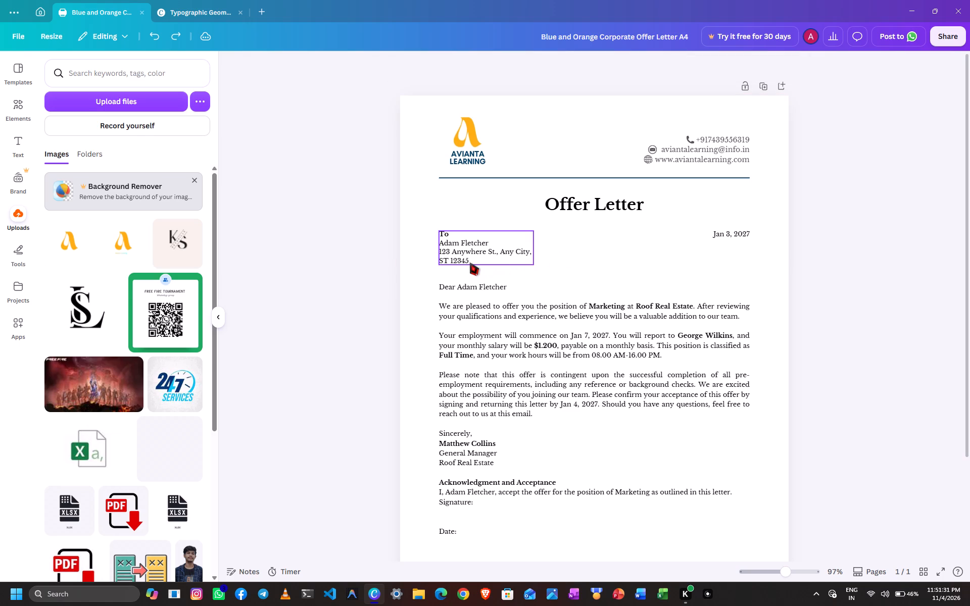
Replace the placeholder name and both address lines under "To" with the new recipient's full name.
{"action": "left_click", "coordinate": [470, 263]}
{"action": "left_click", "coordinate": [470, 263]}
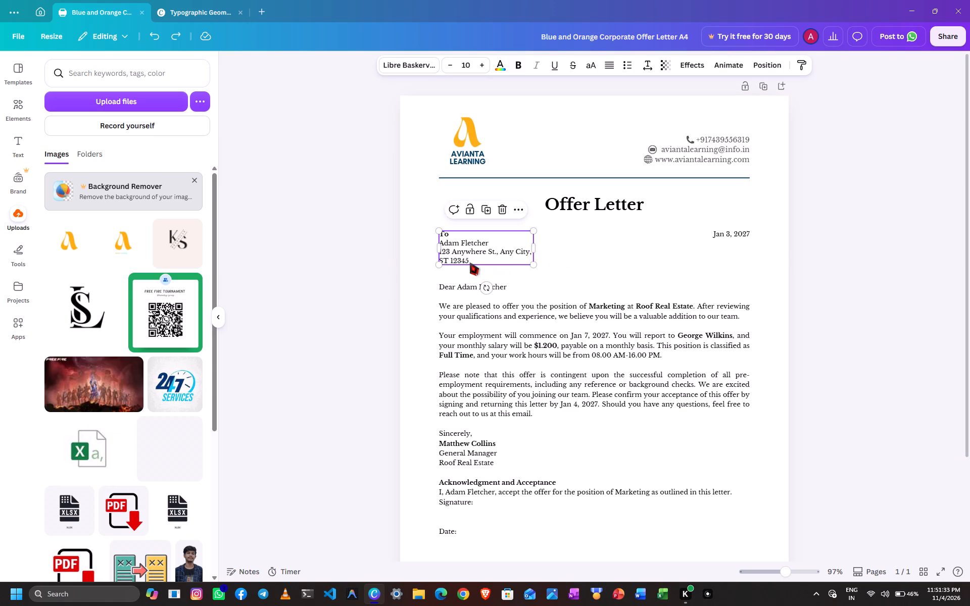
{"action": "left_click_drag", "start_coordinate": [470, 263], "coordinate": [443, 243]}
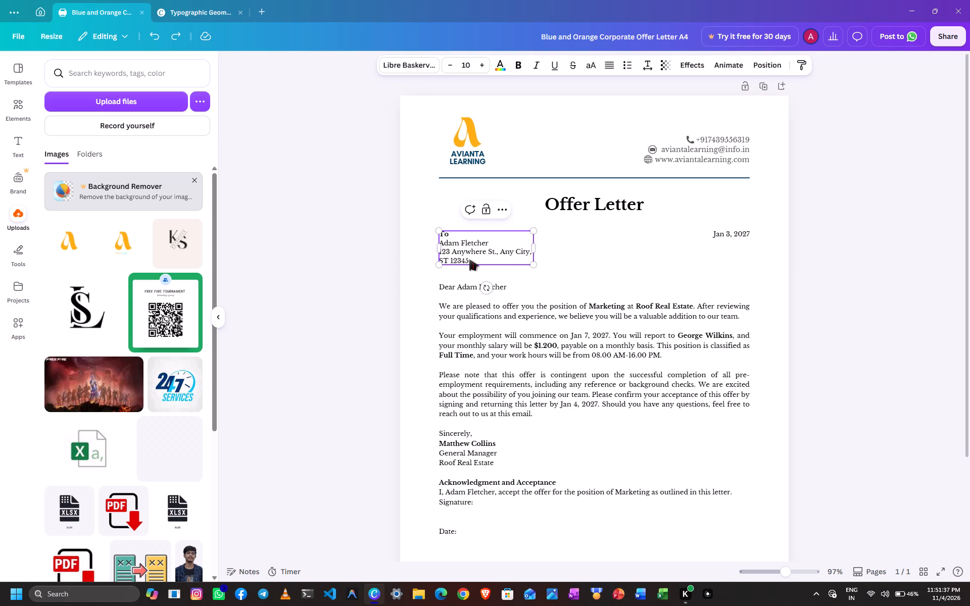
{"action": "left_click", "coordinate": [471, 260]}
{"action": "left_click_drag", "start_coordinate": [471, 260], "coordinate": [445, 243]}
{"action": "key", "text": "BackSpace"}
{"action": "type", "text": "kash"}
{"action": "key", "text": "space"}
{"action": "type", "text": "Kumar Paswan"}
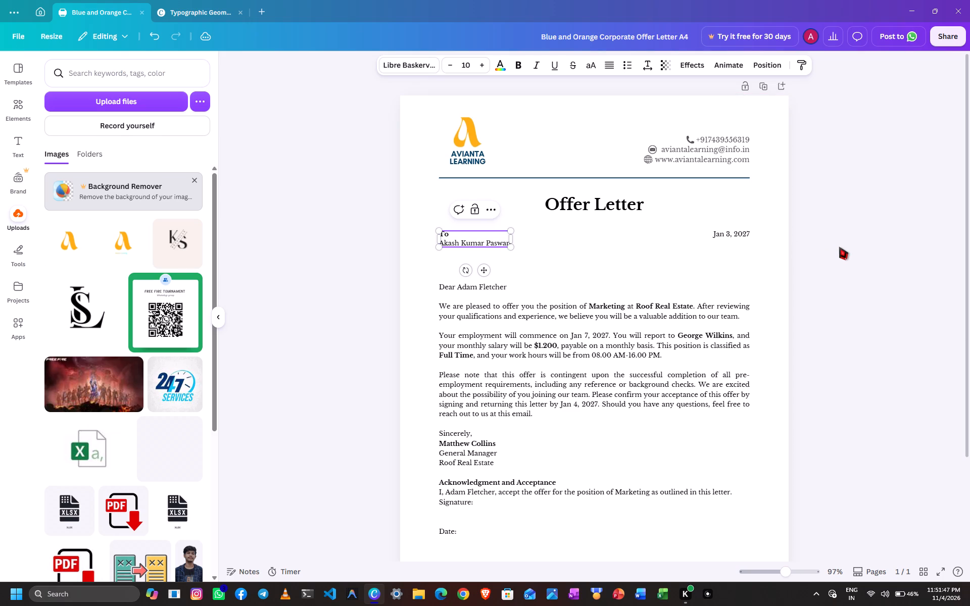
{"action": "left_click", "coordinate": [839, 247]}
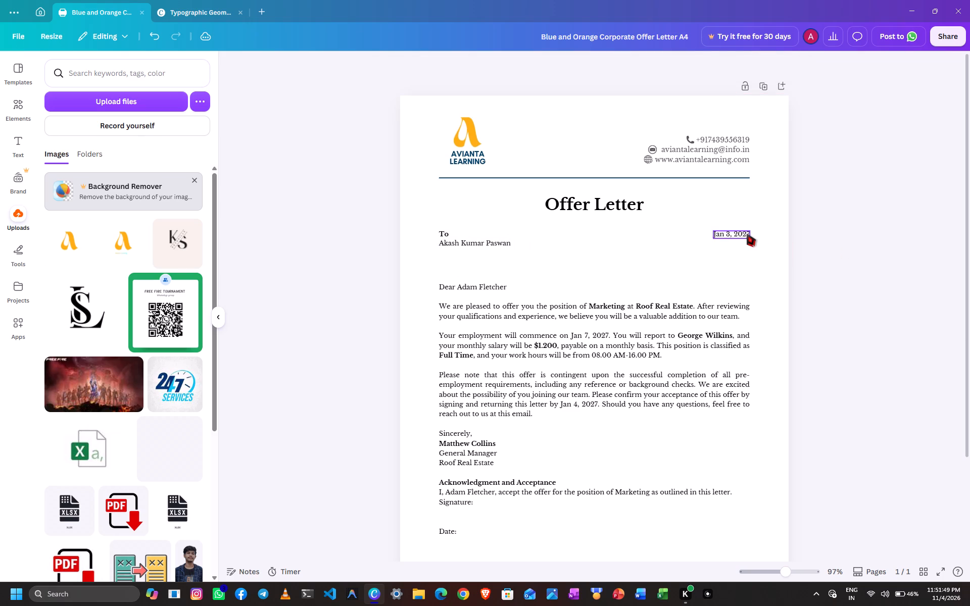
Change the letter's date to "15 May, 2025".
{"action": "left_click", "coordinate": [747, 234]}
{"action": "left_click", "coordinate": [747, 234]}
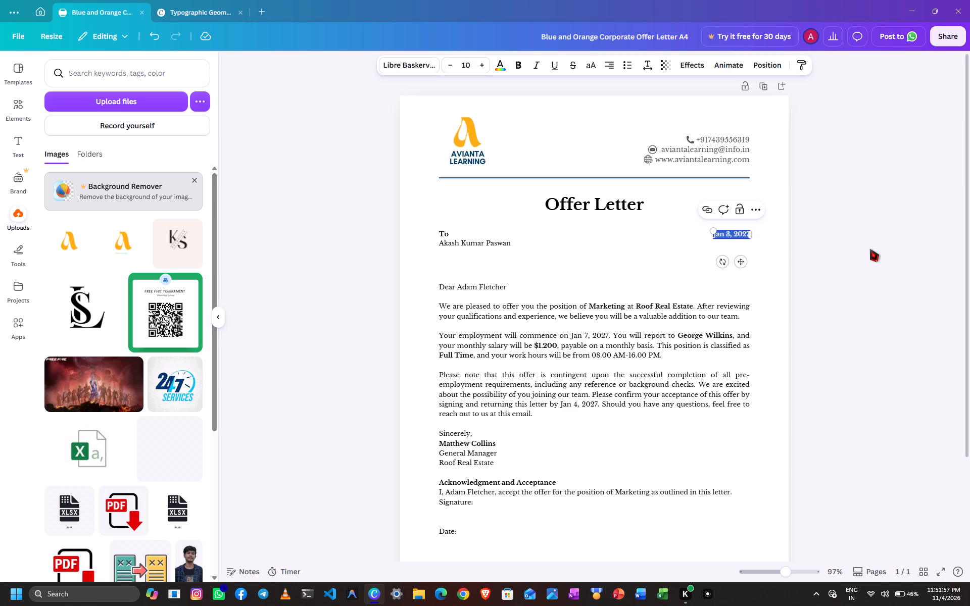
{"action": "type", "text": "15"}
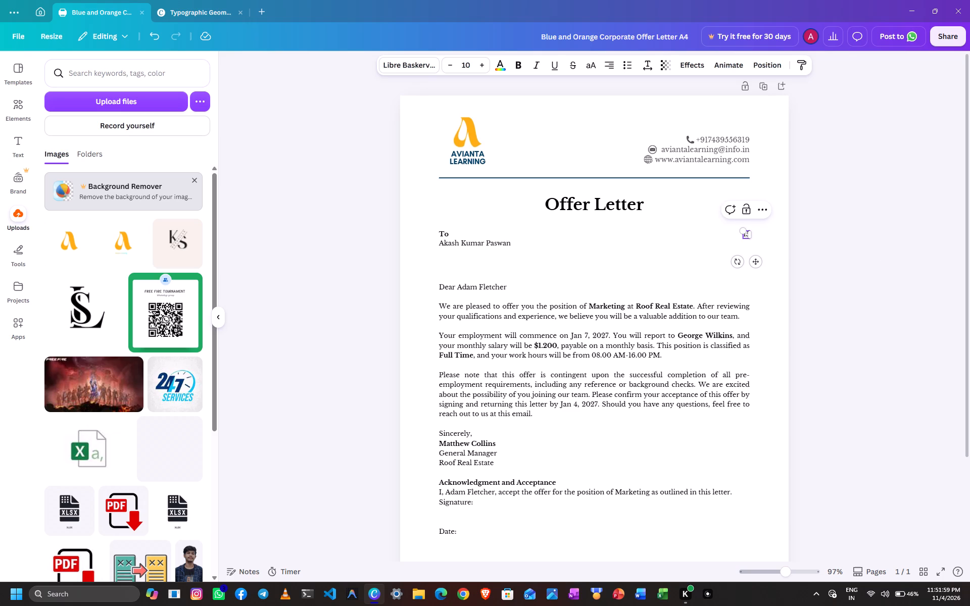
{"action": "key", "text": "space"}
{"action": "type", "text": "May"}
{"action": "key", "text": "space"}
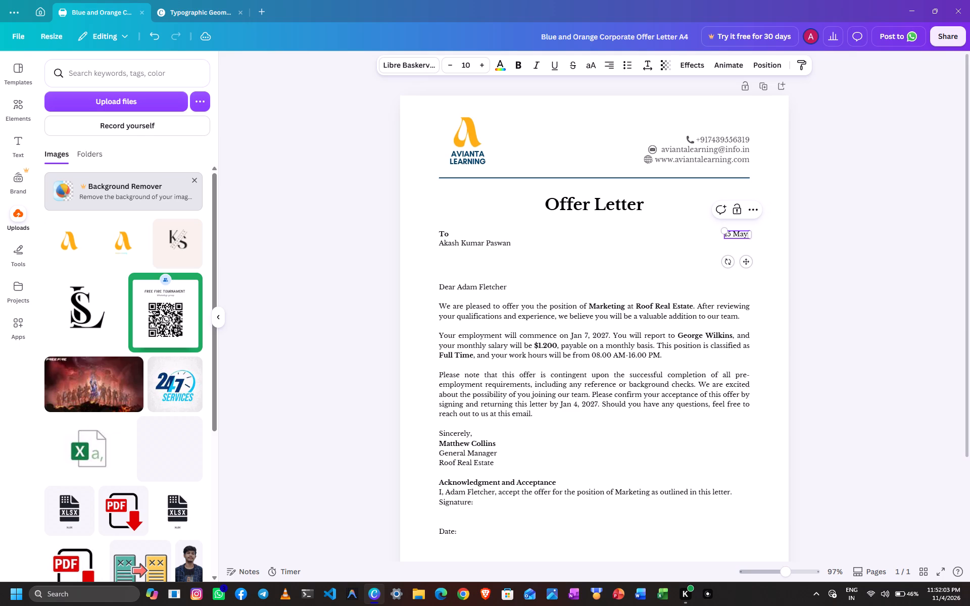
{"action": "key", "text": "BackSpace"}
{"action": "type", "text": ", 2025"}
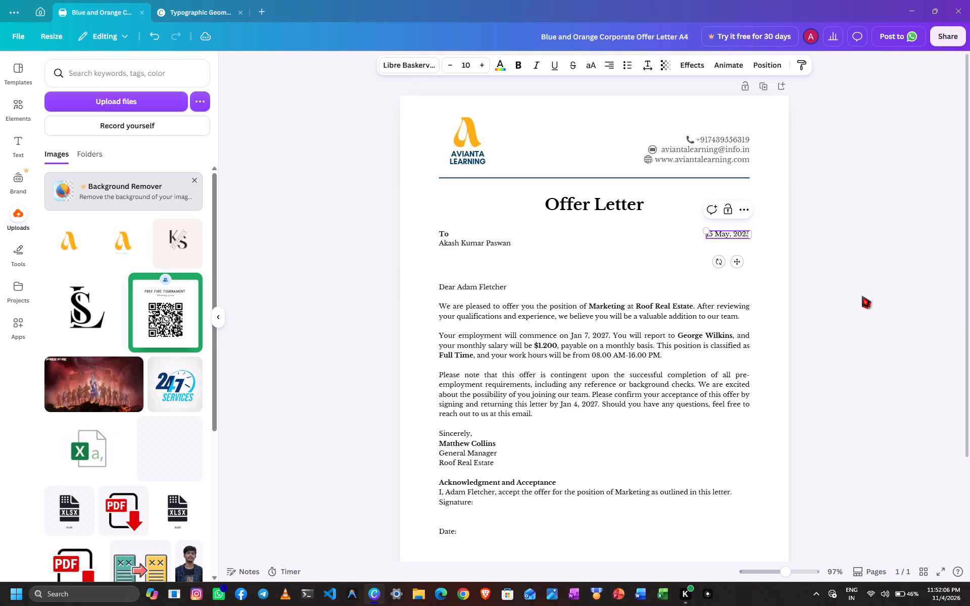
{"action": "left_click", "coordinate": [862, 296]}
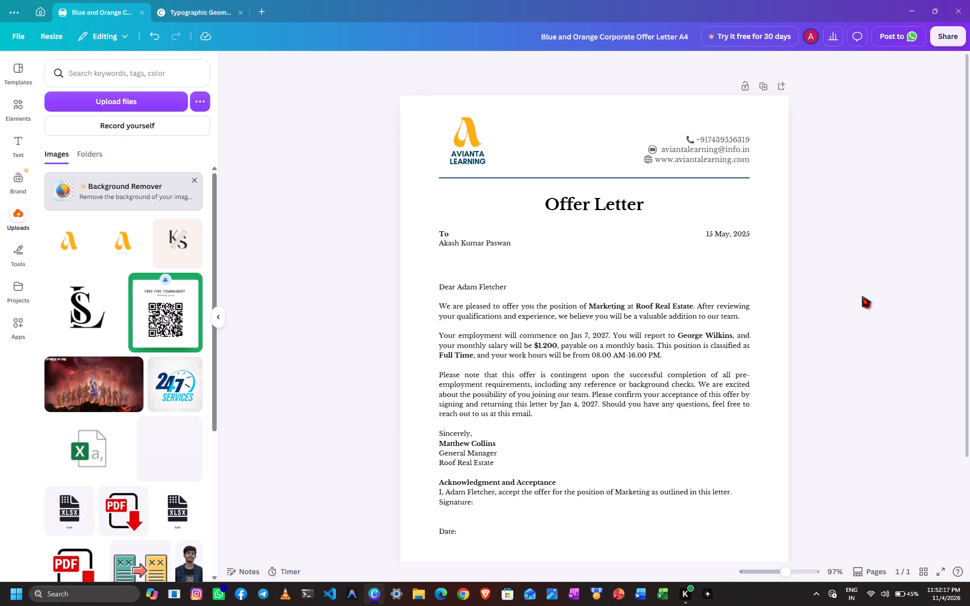
{"action": "left_click", "coordinate": [492, 594]}
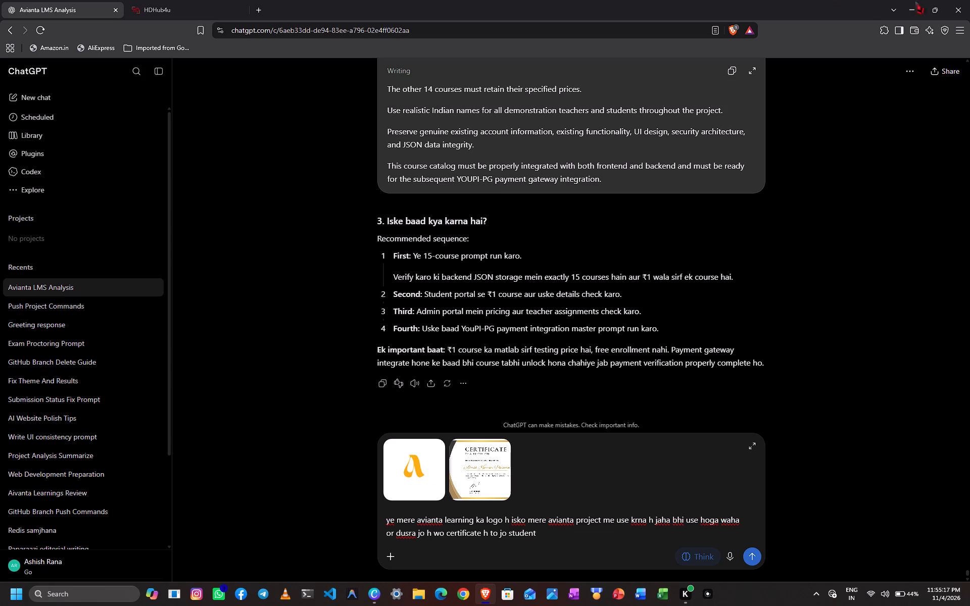
Bring up the HDHub4u page and close the Brave browser without sending the ChatGPT message.
{"action": "left_click", "coordinate": [213, 2]}
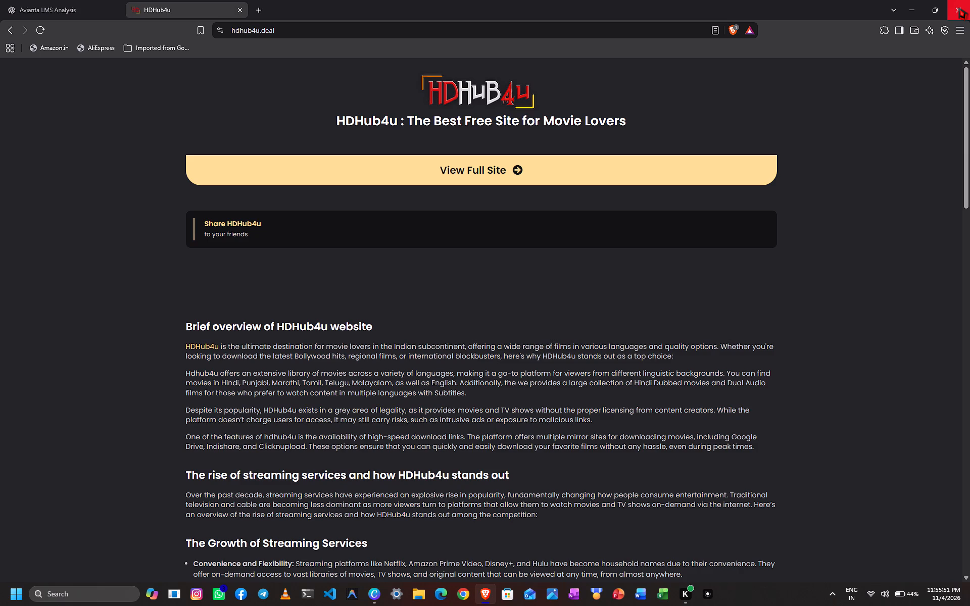
{"action": "left_click", "coordinate": [958, 8]}
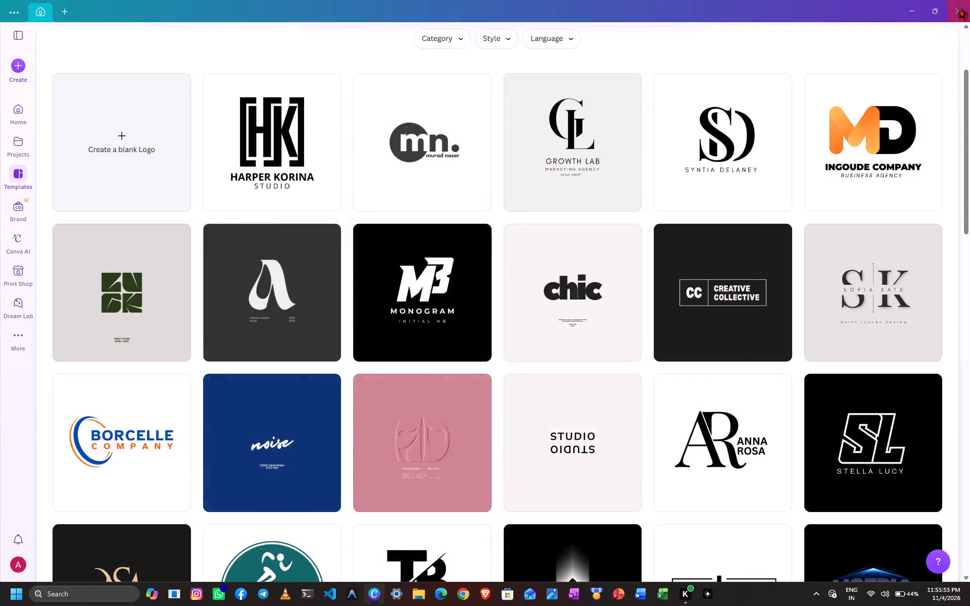